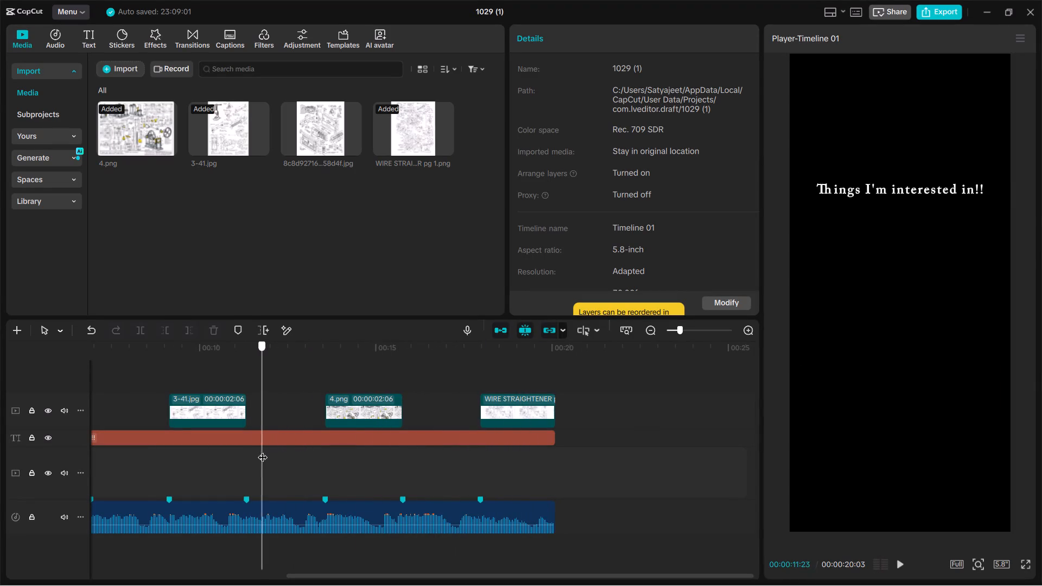
# Move the "Things I'm interested in!!" title up near the top of the frame, keeping it horizontally centred.
pyautogui.moveTo(900, 190); pyautogui.dragTo(899, 189)
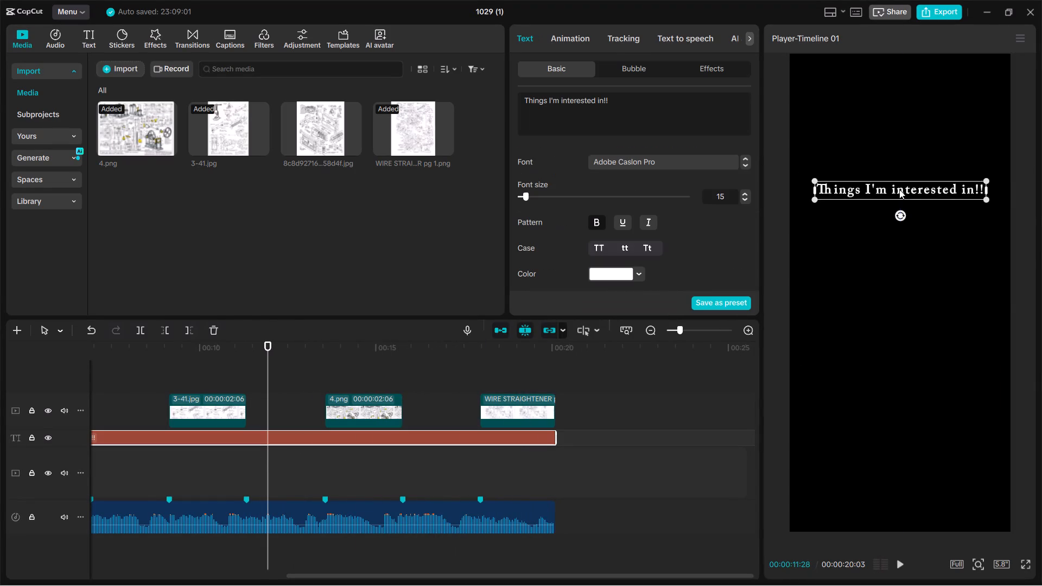
pyautogui.moveTo(899, 189); pyautogui.dragTo(901, 109)
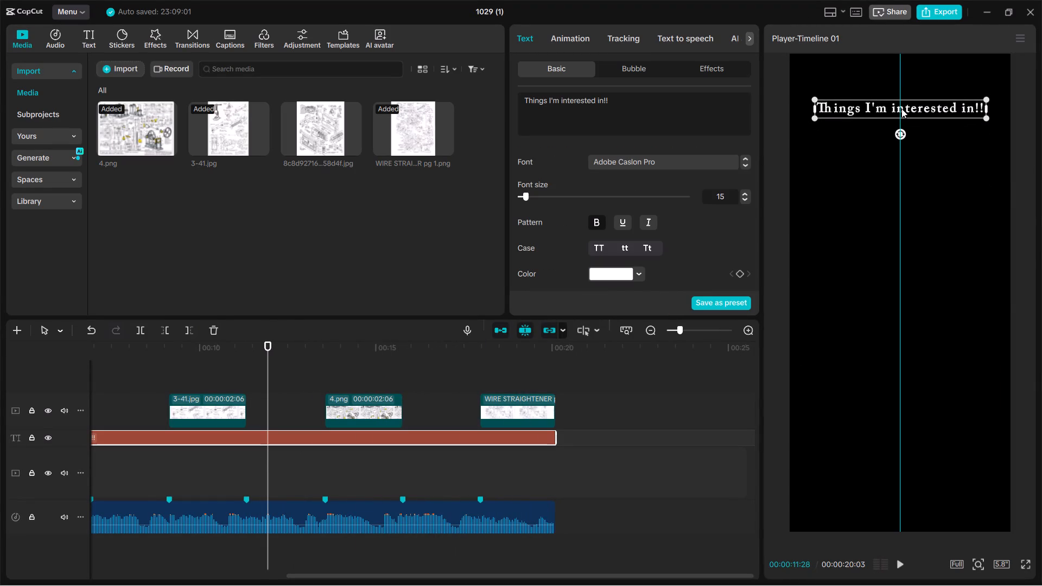
pyautogui.moveTo(901, 109); pyautogui.dragTo(901, 122)
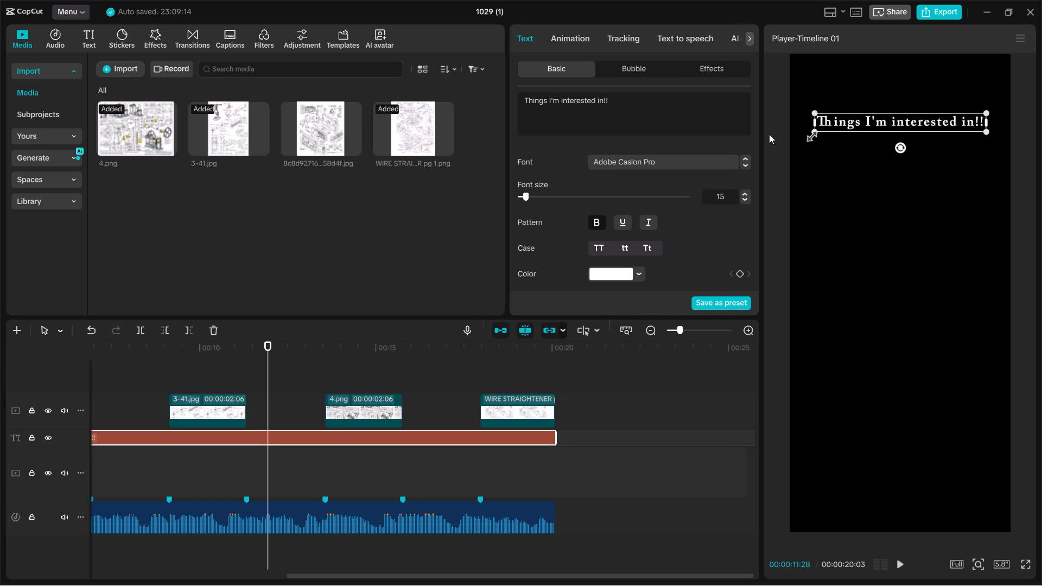
# Colour only the word "interested" in the title pure red, FF0000.
pyautogui.doubleClick(920, 117)
pyautogui.click(887, 128)
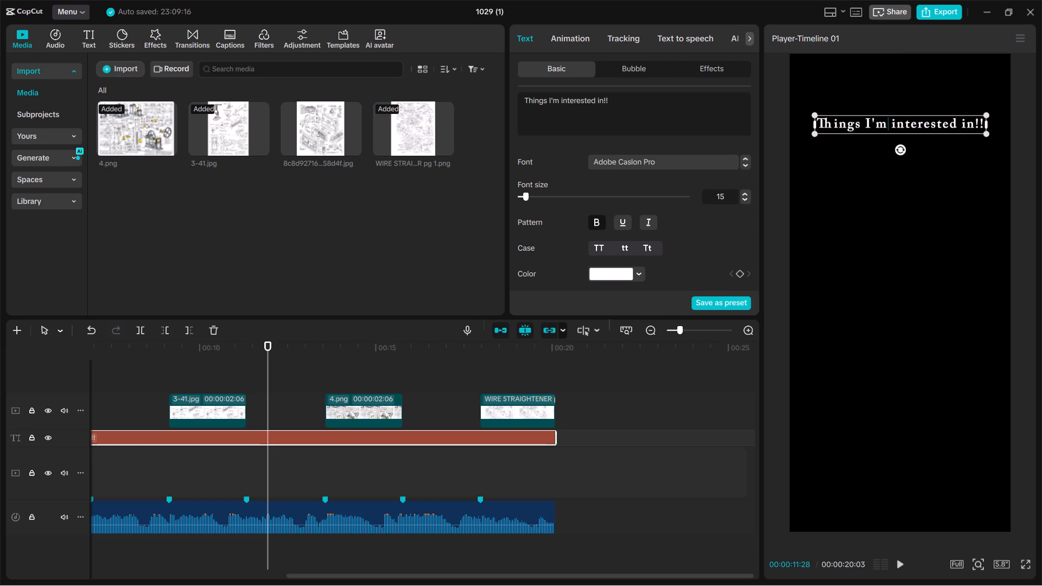
pyautogui.moveTo(892, 125); pyautogui.dragTo(957, 128)
pyautogui.click(613, 281)
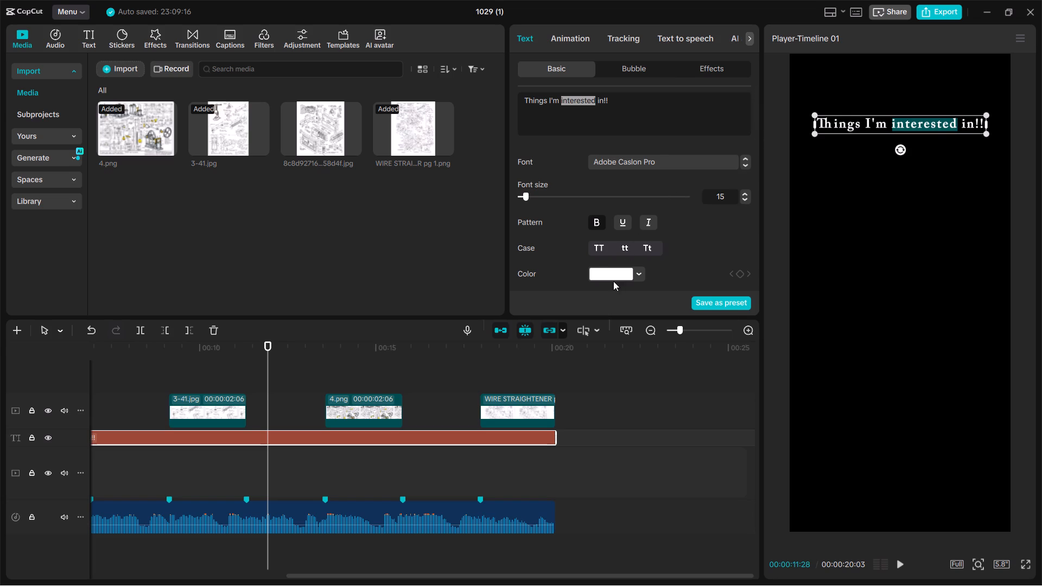
pyautogui.moveTo(633, 307); pyautogui.dragTo(786, 270)
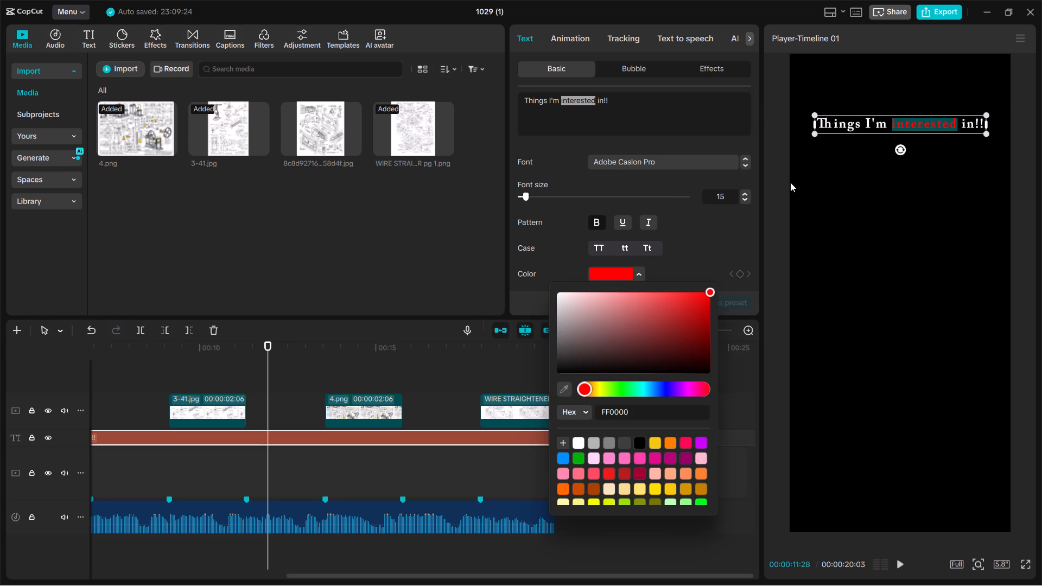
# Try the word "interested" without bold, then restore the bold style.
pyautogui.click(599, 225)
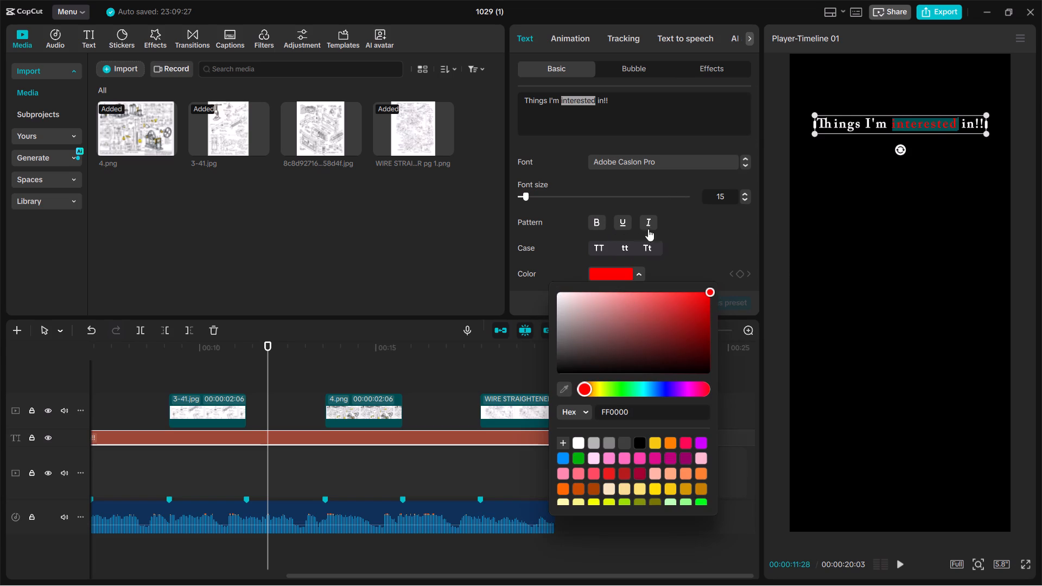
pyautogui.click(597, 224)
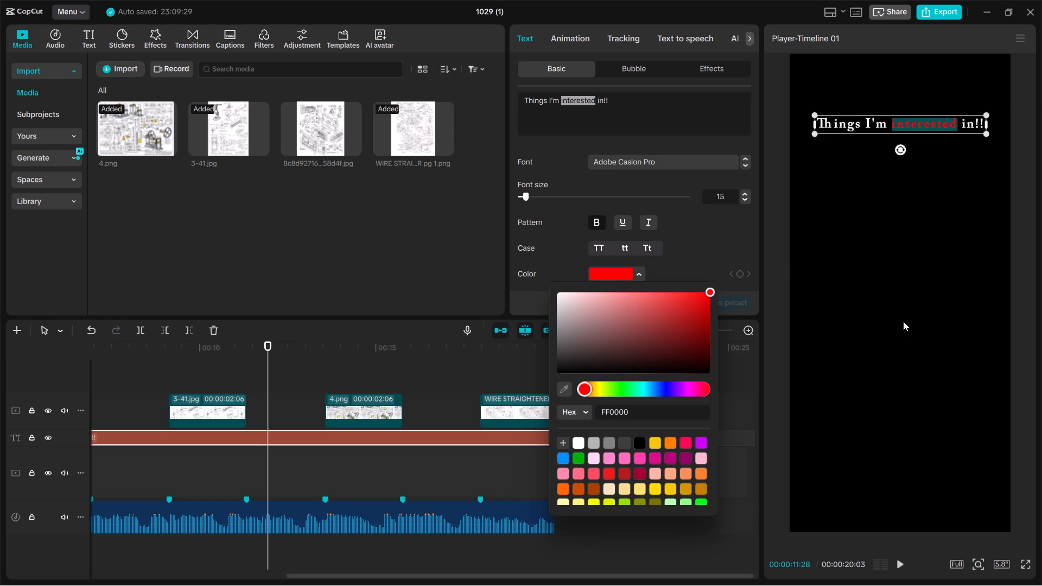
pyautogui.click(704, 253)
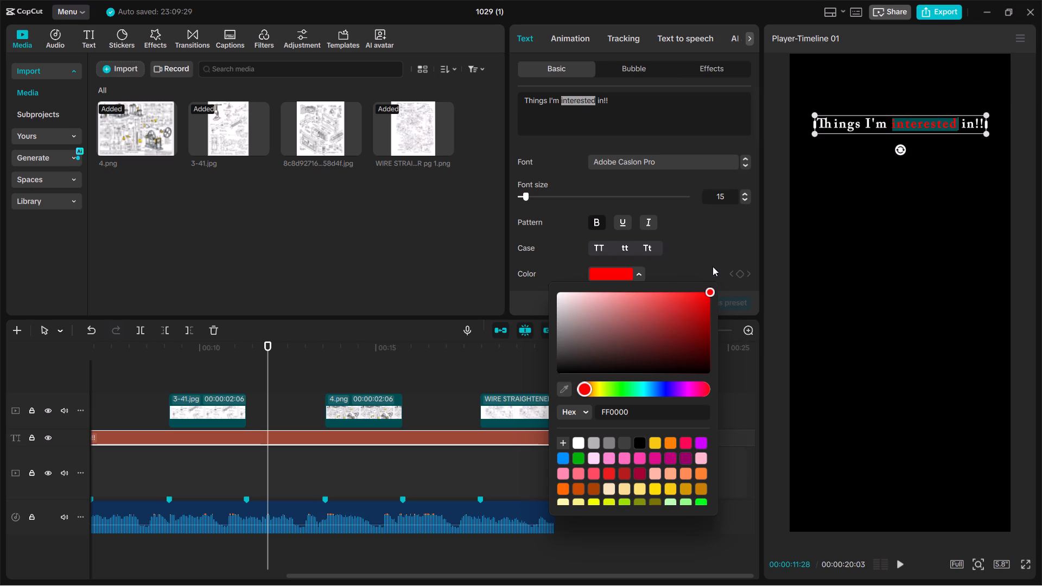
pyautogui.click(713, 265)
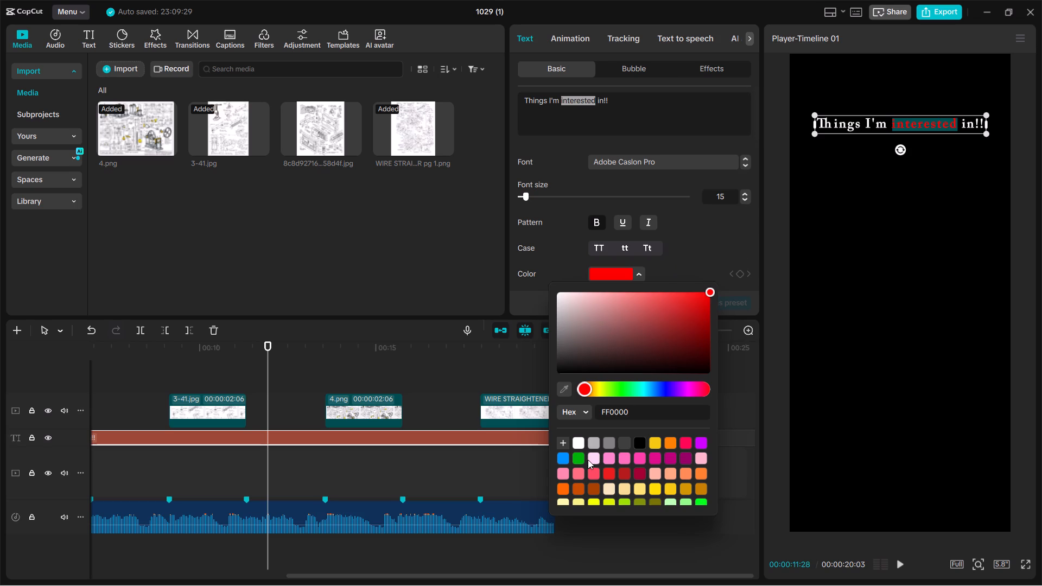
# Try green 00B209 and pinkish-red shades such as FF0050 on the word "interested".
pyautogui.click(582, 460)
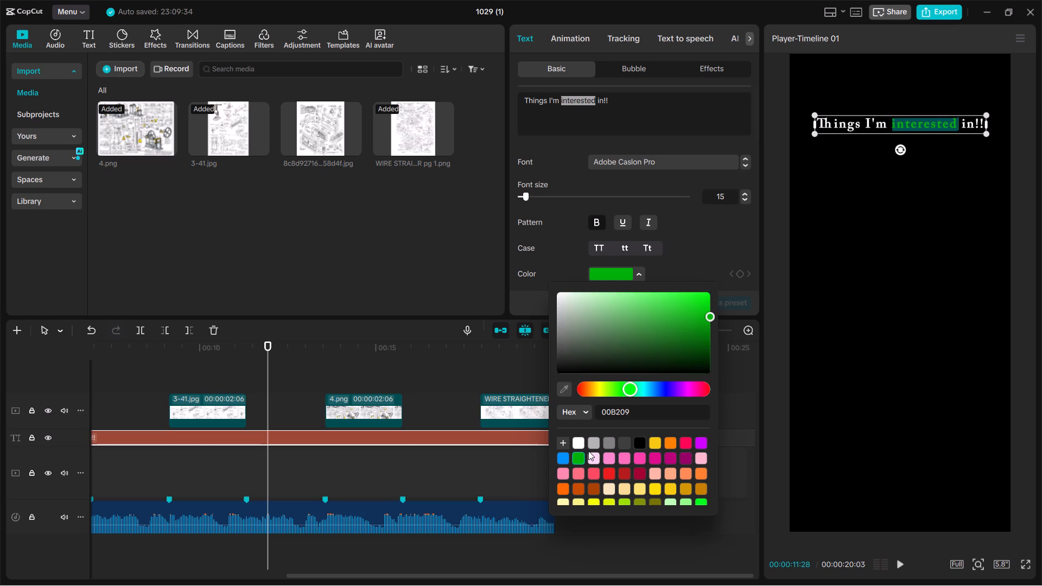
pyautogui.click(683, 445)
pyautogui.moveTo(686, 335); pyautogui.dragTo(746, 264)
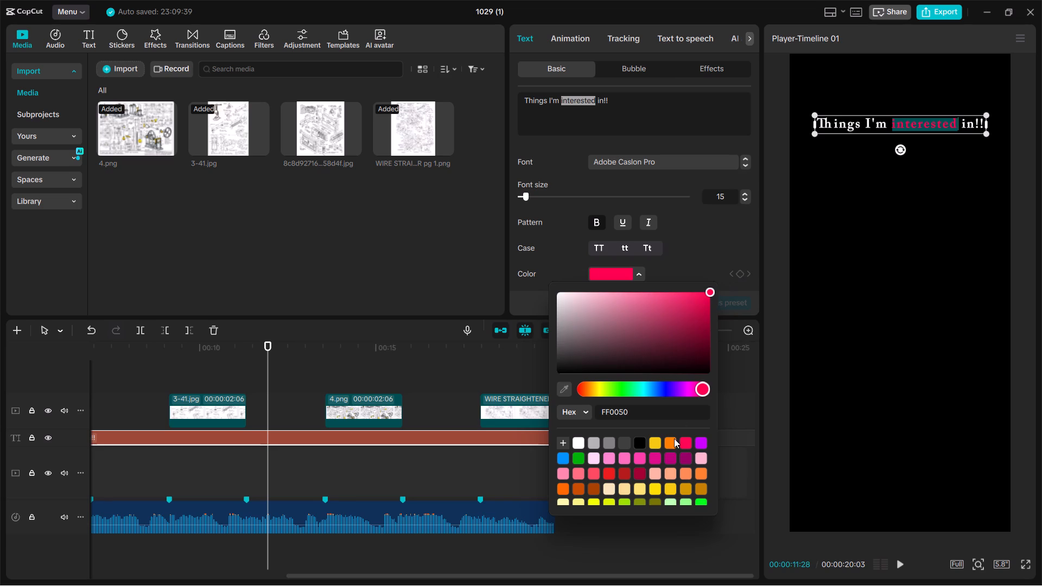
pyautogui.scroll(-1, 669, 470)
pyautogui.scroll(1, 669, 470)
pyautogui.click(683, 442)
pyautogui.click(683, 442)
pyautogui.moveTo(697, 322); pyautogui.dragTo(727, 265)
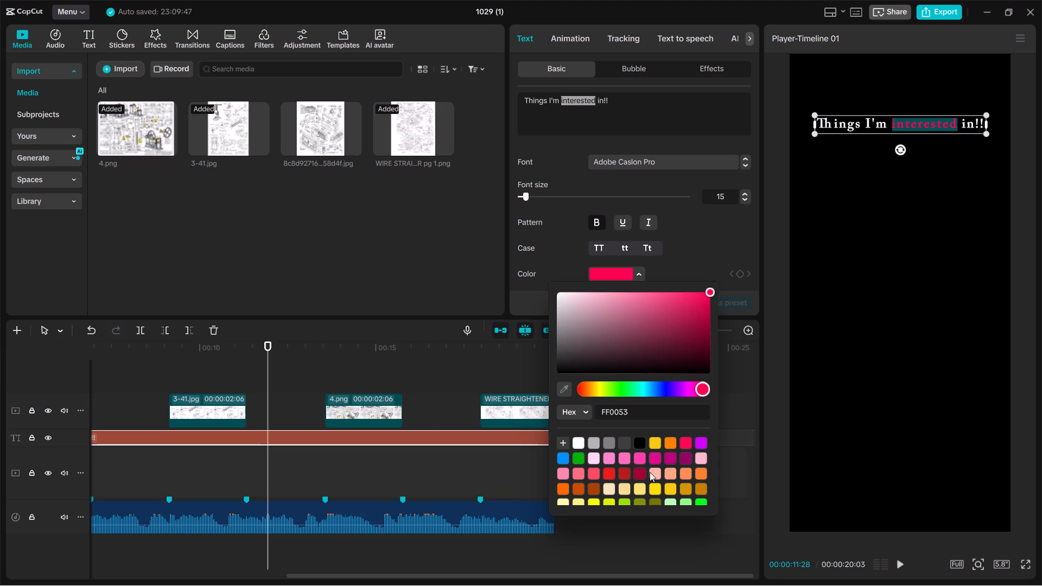
# Set the colour of the word "interested" to pure red FF0000 and close the colour picker.
pyautogui.click(606, 475)
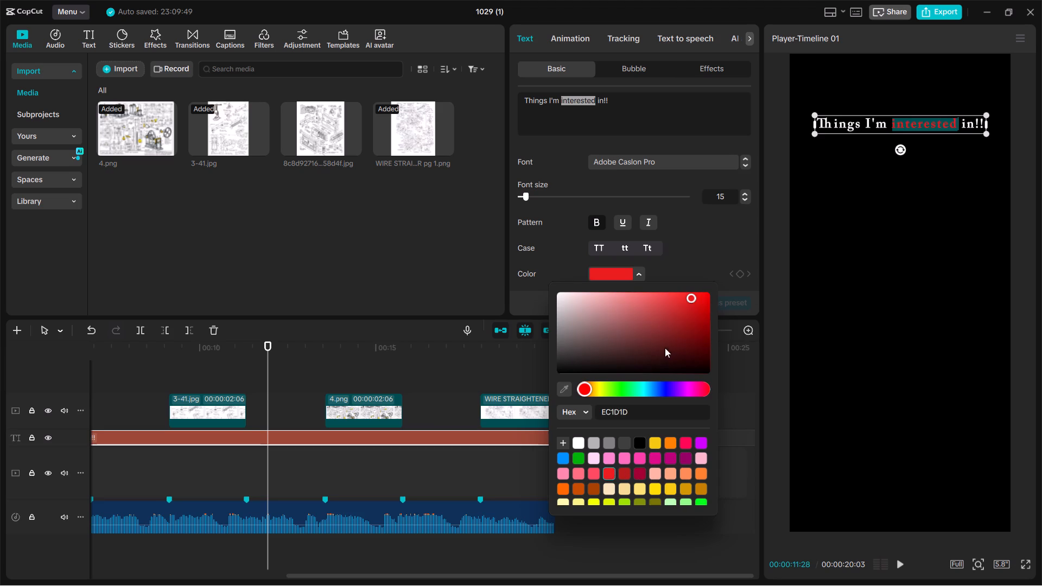
pyautogui.moveTo(672, 331); pyautogui.dragTo(736, 263)
pyautogui.click(711, 237)
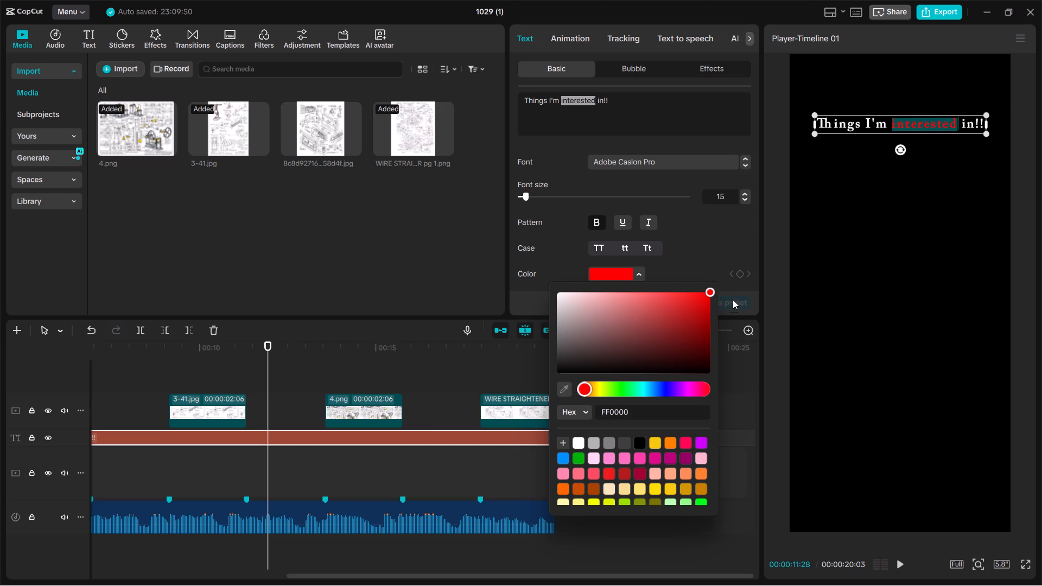
pyautogui.click(740, 416)
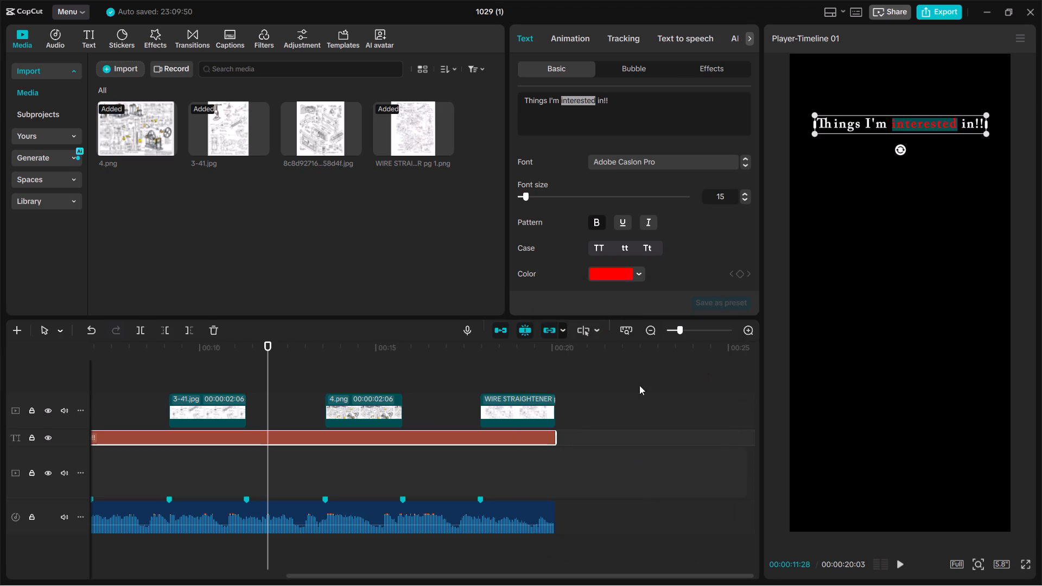
# Deselect the title and preview the edit from near its beginning in full-screen playback.
pyautogui.press('space')
pyautogui.press('space')
pyautogui.press('space')
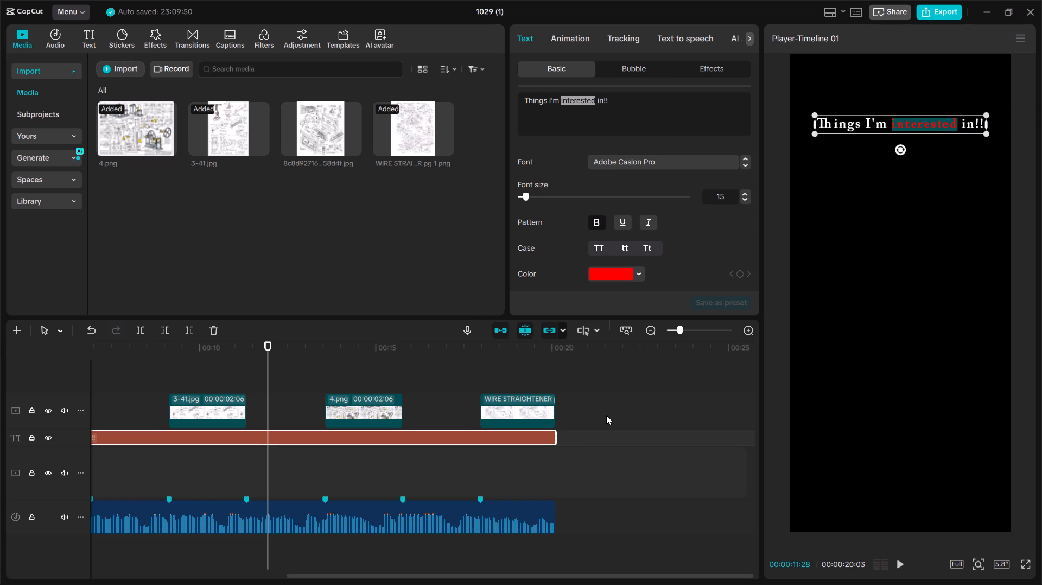
pyautogui.click(606, 415)
pyautogui.click(606, 415)
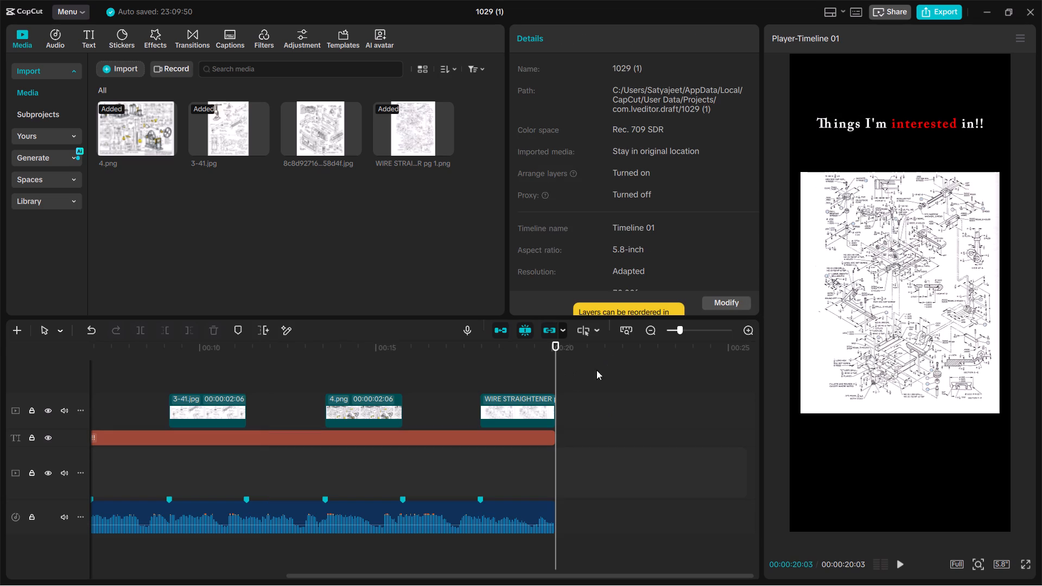
pyautogui.click(1030, 564)
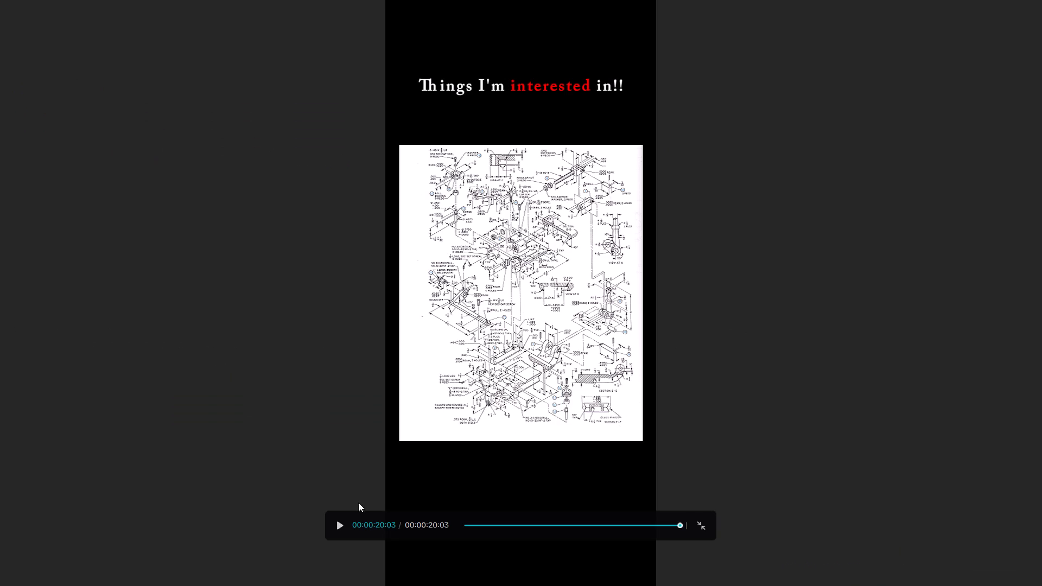
pyautogui.moveTo(469, 524); pyautogui.dragTo(419, 529)
pyautogui.press('space')
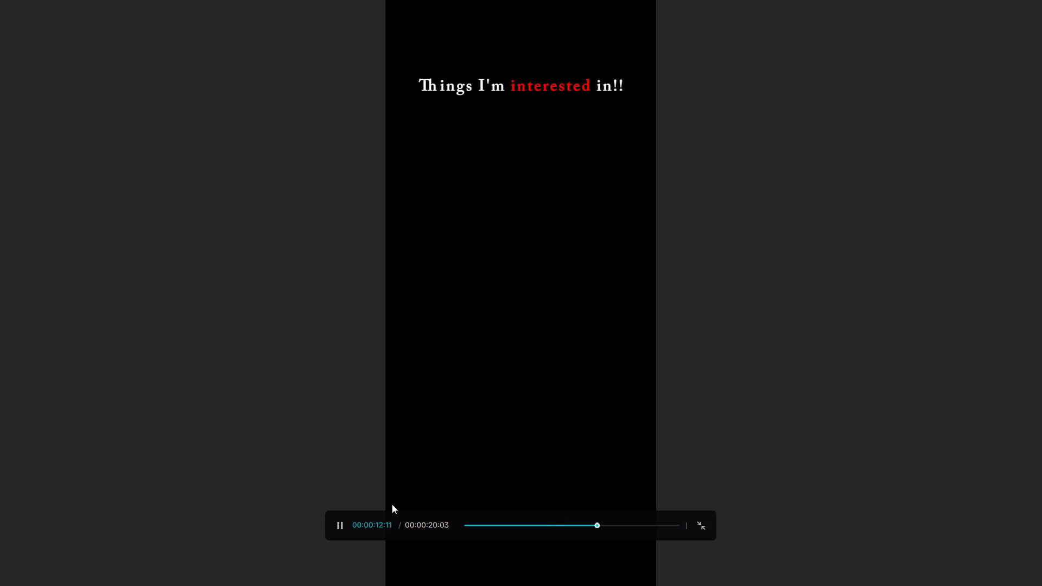
pyautogui.press('space')
pyautogui.press('Escape')
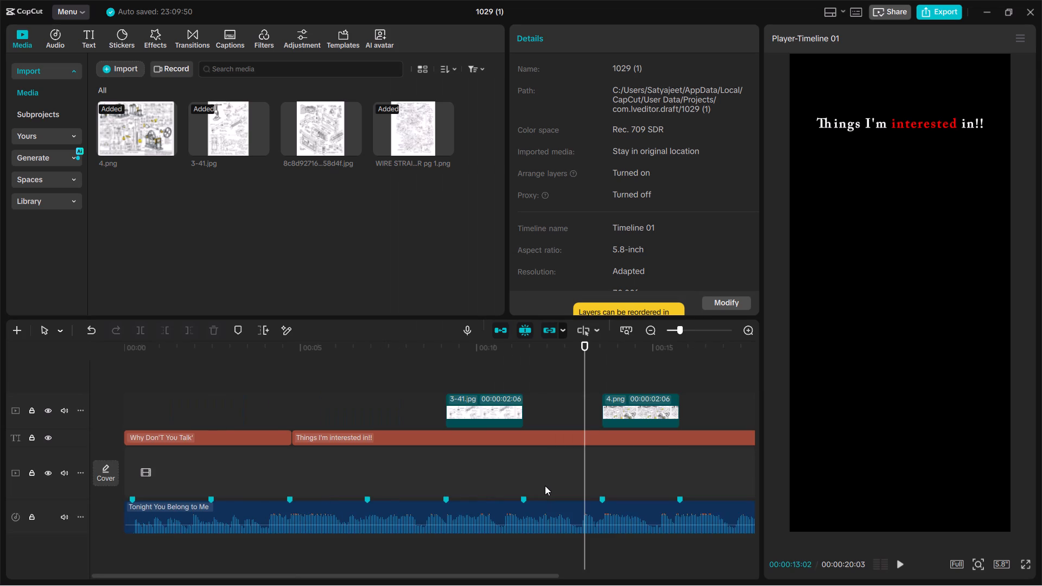
# Import the Pressure Vessel Study video from the Downloads folder and place it at the start of the main video track.
pyautogui.moveTo(581, 366); pyautogui.dragTo(256, 417)
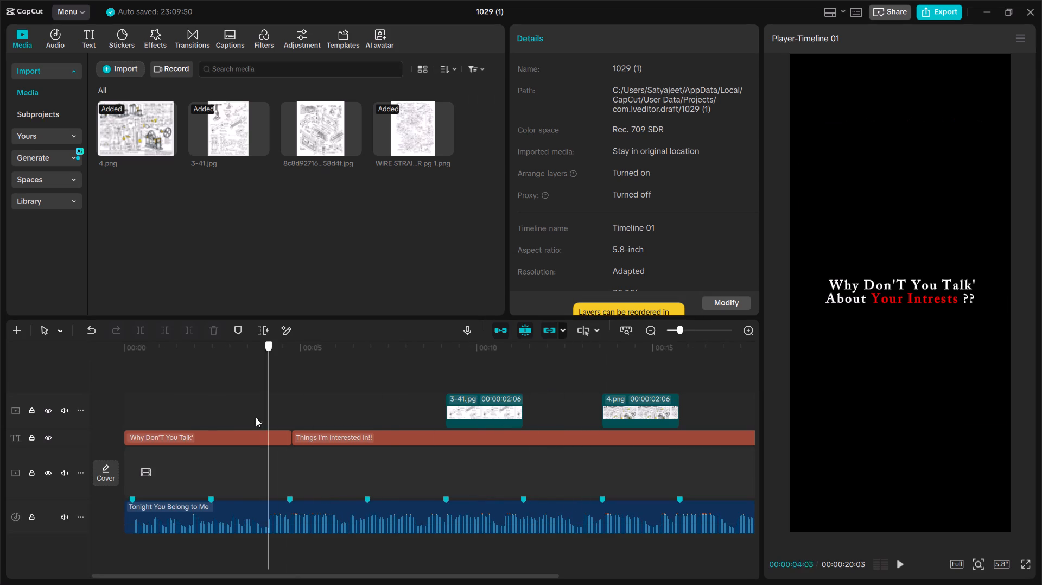
pyautogui.moveTo(256, 417); pyautogui.dragTo(98, 425)
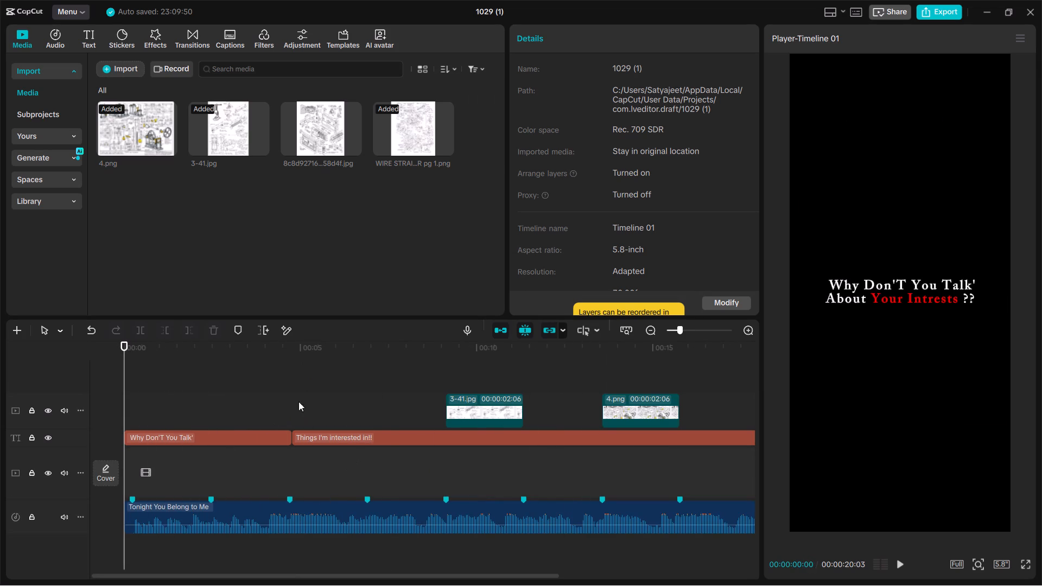
pyautogui.click(113, 69)
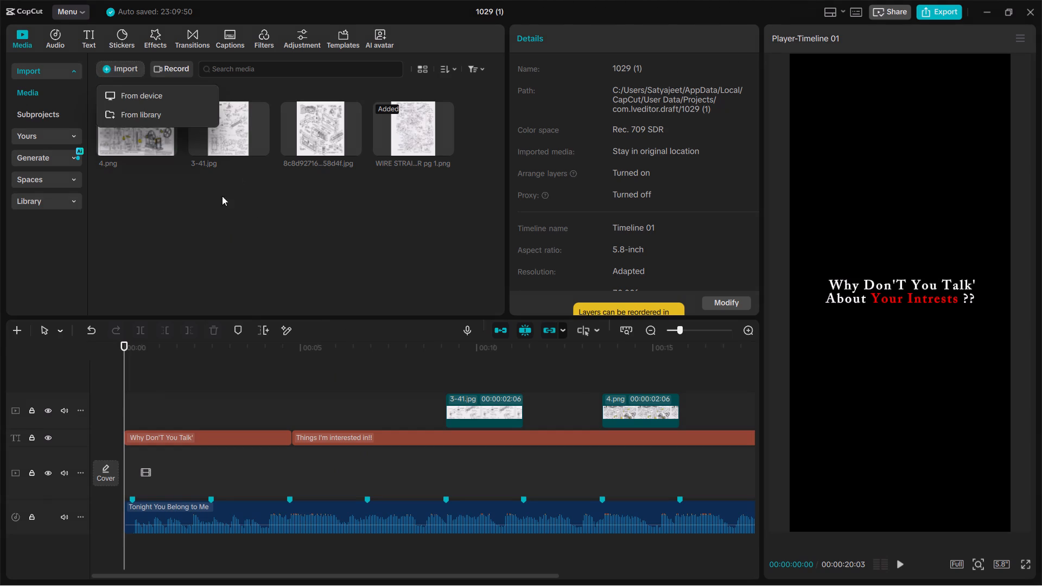
pyautogui.click(135, 100)
pyautogui.scroll(-4, 379, 247)
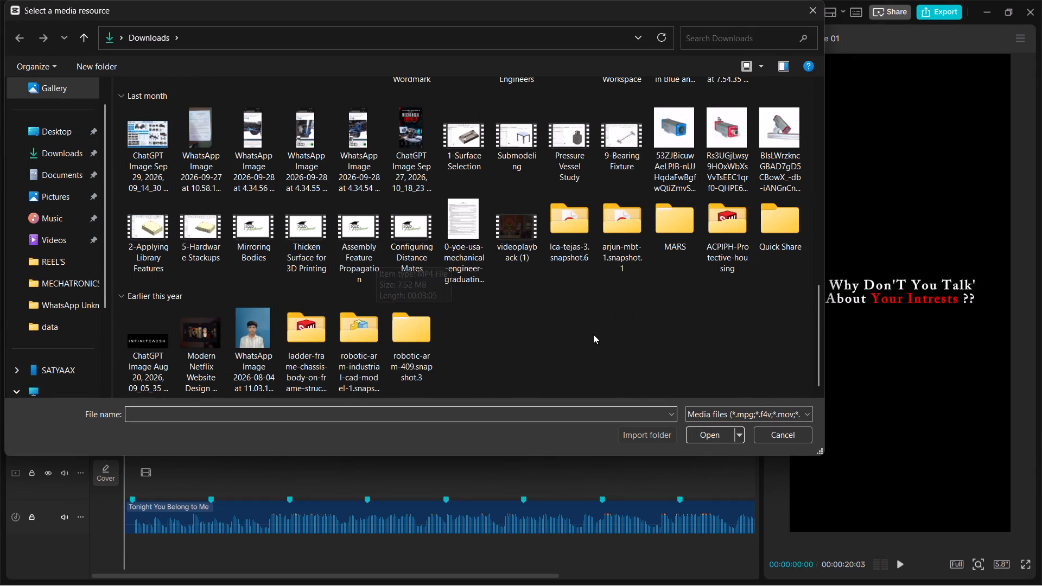
pyautogui.doubleClick(566, 137)
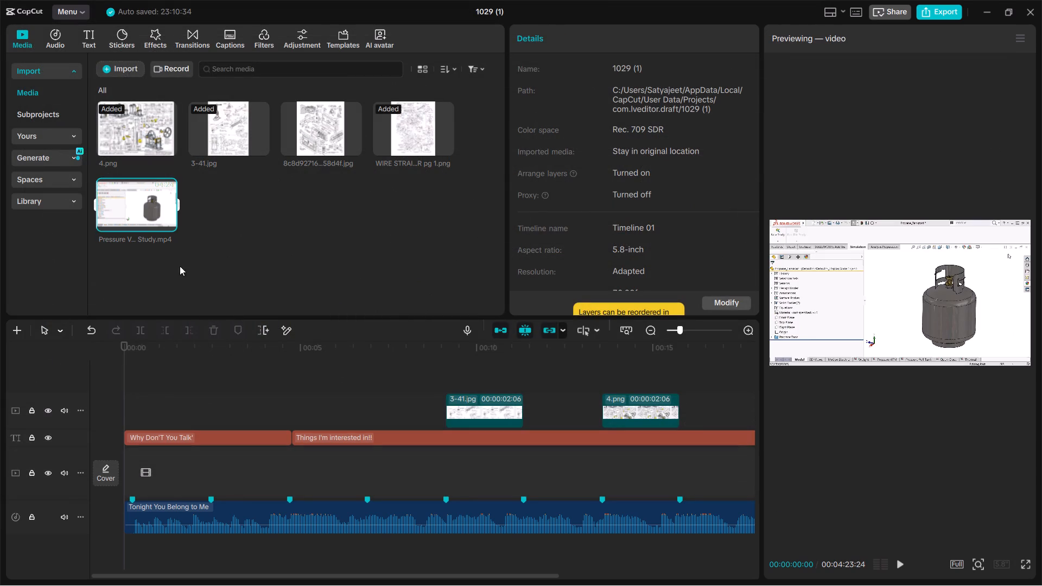
pyautogui.moveTo(148, 200); pyautogui.dragTo(125, 478)
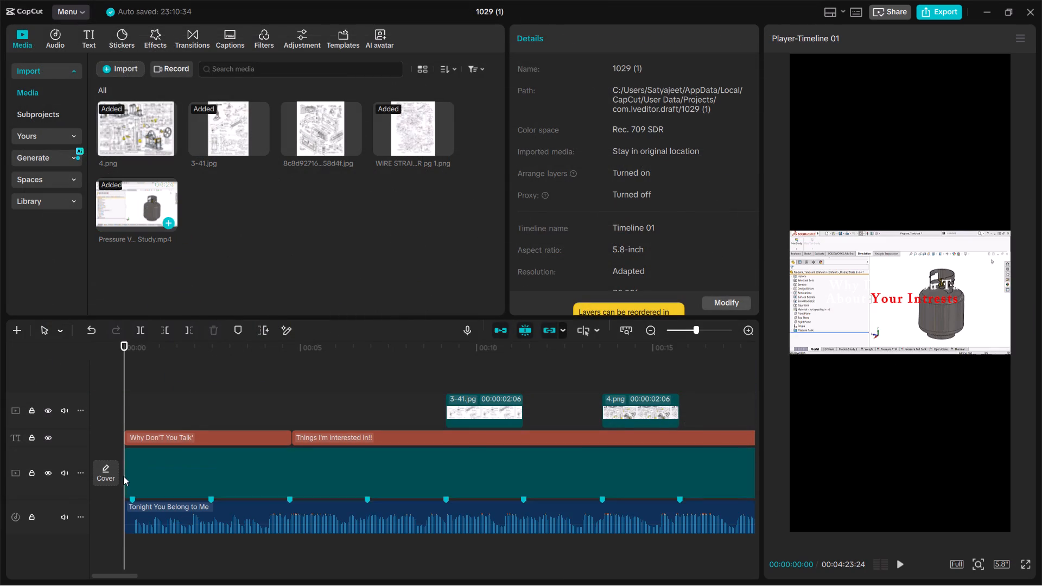
# Speed up the Pressure Vessel Study clip to 10.00x.
pyautogui.click(531, 355)
pyautogui.moveTo(530, 355); pyautogui.dragTo(779, 405)
pyautogui.click(614, 480)
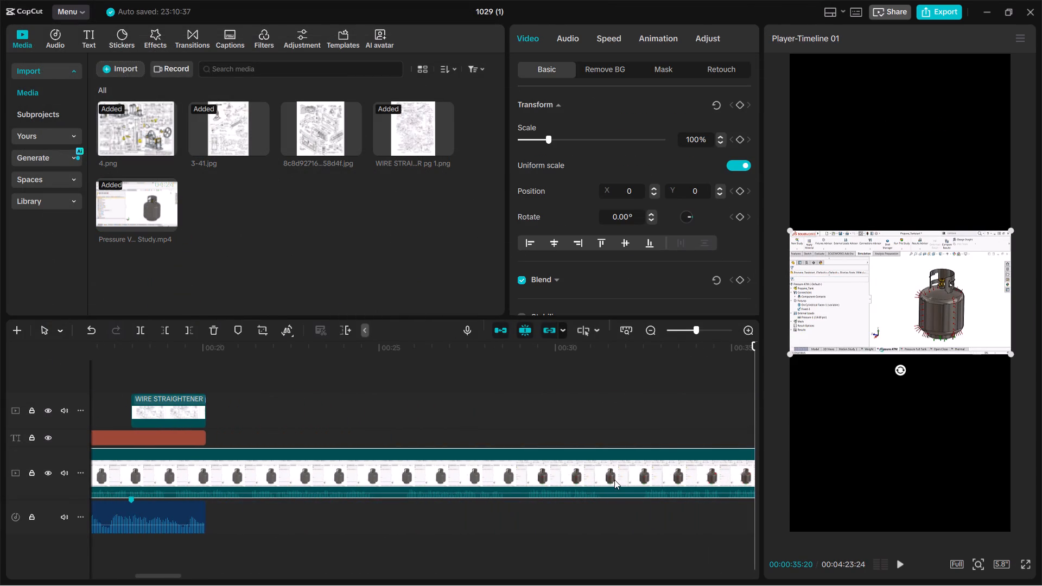
pyautogui.click(610, 36)
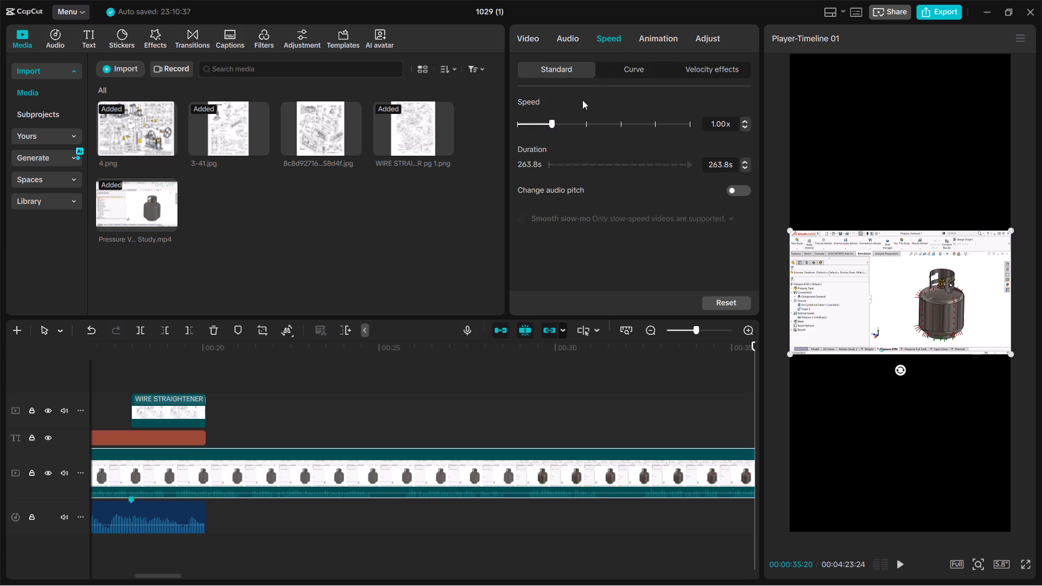
pyautogui.moveTo(548, 126); pyautogui.dragTo(656, 131)
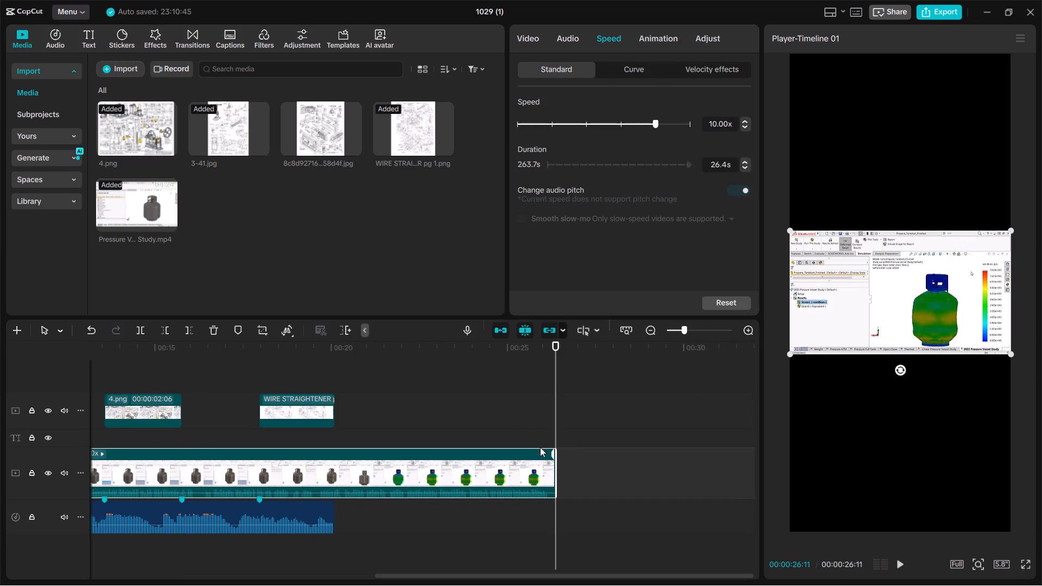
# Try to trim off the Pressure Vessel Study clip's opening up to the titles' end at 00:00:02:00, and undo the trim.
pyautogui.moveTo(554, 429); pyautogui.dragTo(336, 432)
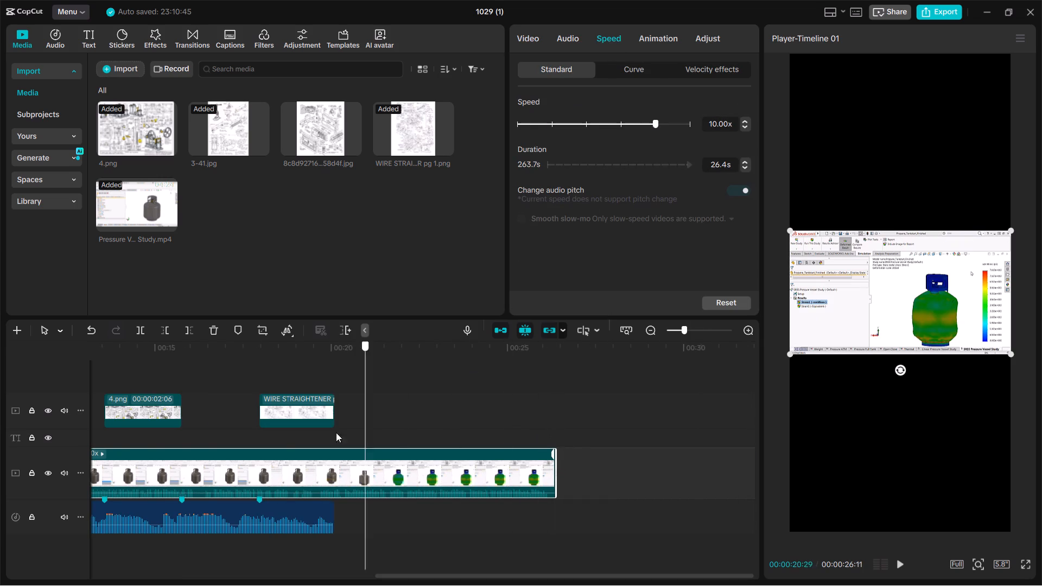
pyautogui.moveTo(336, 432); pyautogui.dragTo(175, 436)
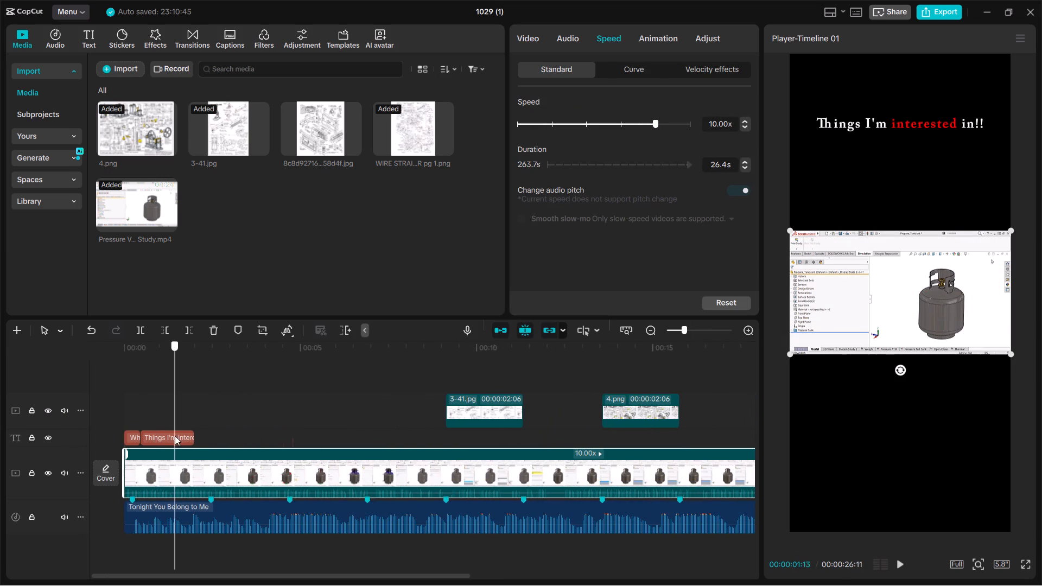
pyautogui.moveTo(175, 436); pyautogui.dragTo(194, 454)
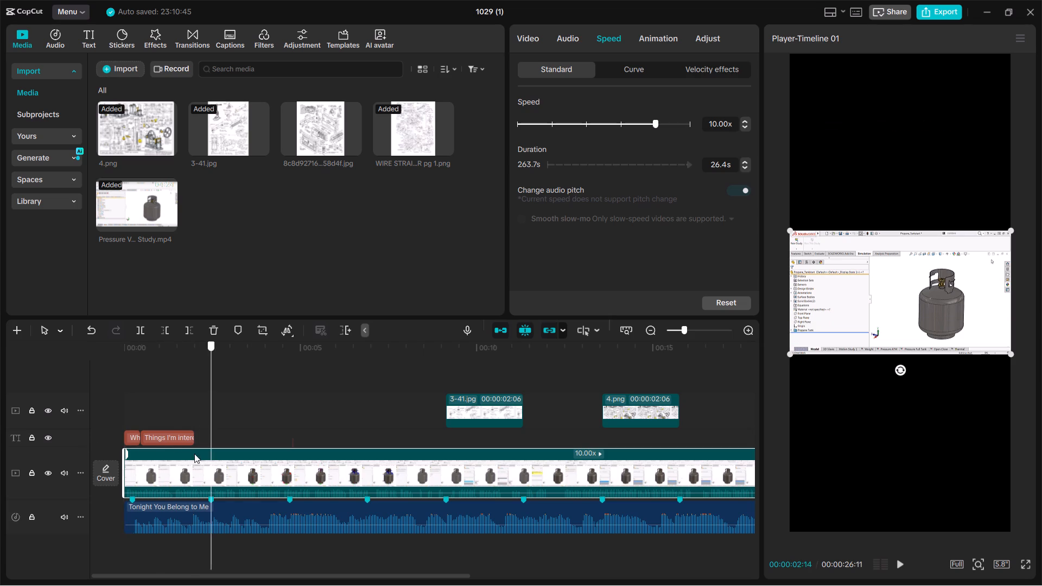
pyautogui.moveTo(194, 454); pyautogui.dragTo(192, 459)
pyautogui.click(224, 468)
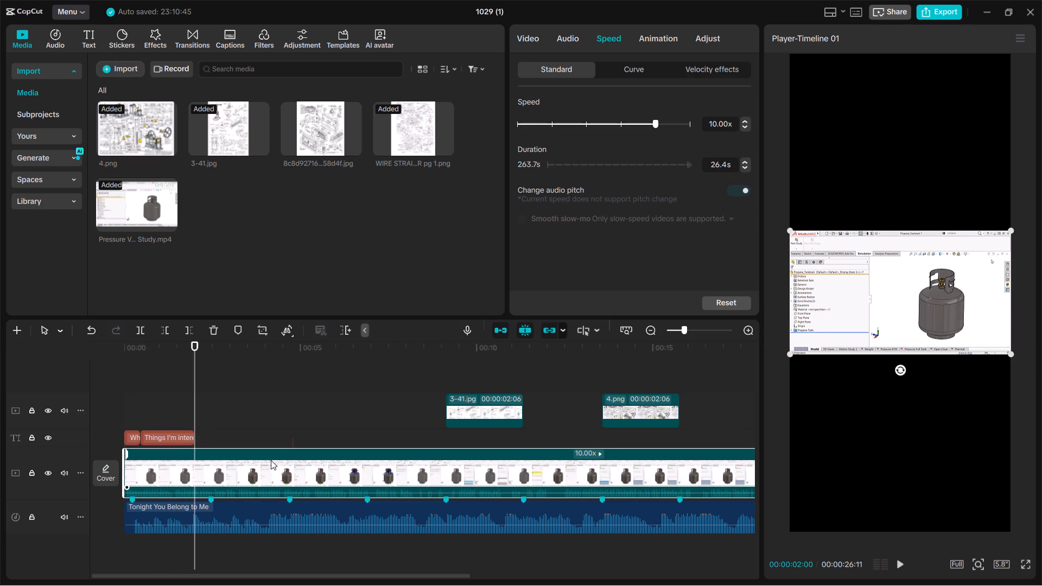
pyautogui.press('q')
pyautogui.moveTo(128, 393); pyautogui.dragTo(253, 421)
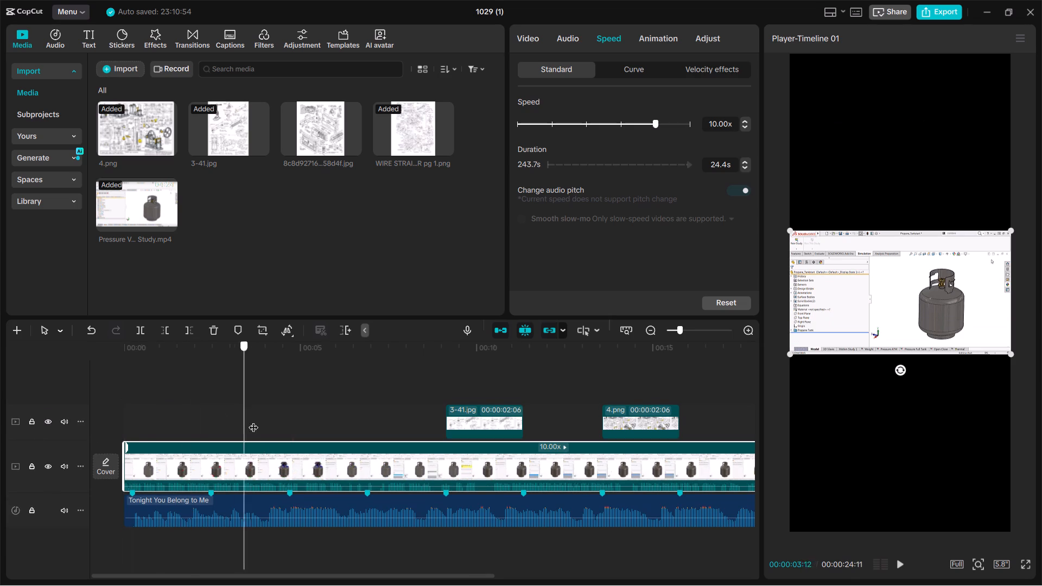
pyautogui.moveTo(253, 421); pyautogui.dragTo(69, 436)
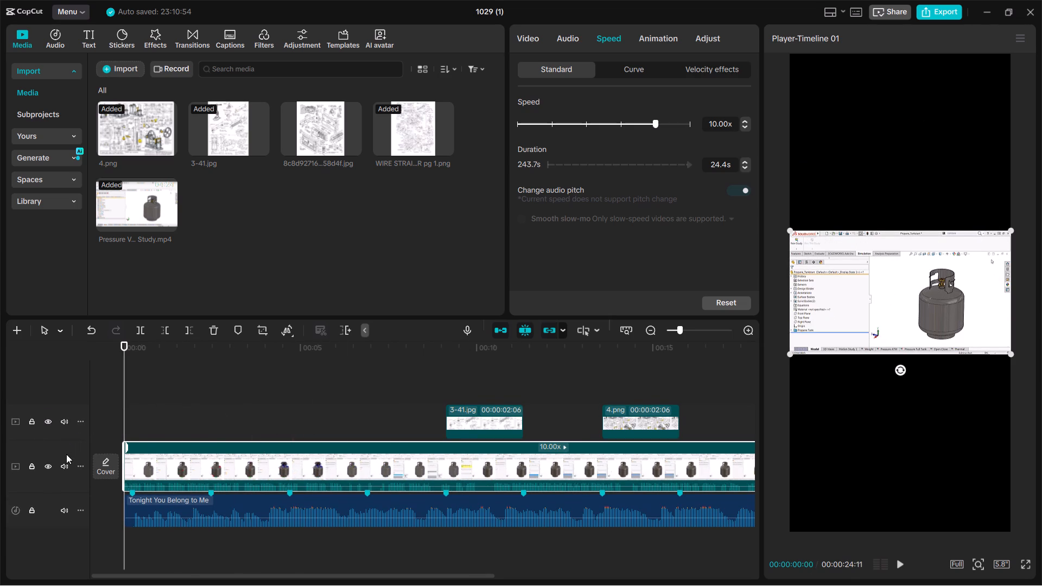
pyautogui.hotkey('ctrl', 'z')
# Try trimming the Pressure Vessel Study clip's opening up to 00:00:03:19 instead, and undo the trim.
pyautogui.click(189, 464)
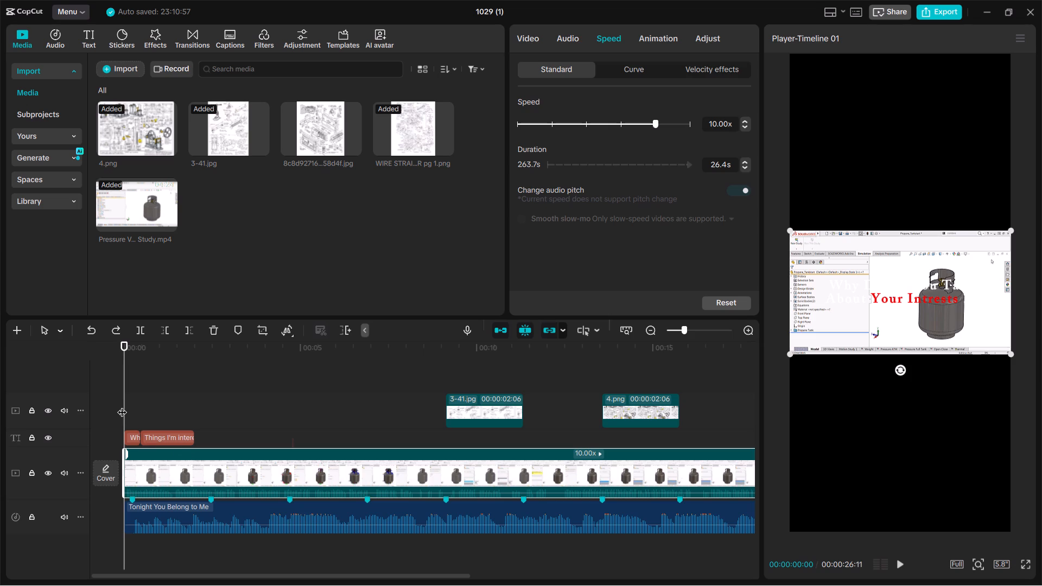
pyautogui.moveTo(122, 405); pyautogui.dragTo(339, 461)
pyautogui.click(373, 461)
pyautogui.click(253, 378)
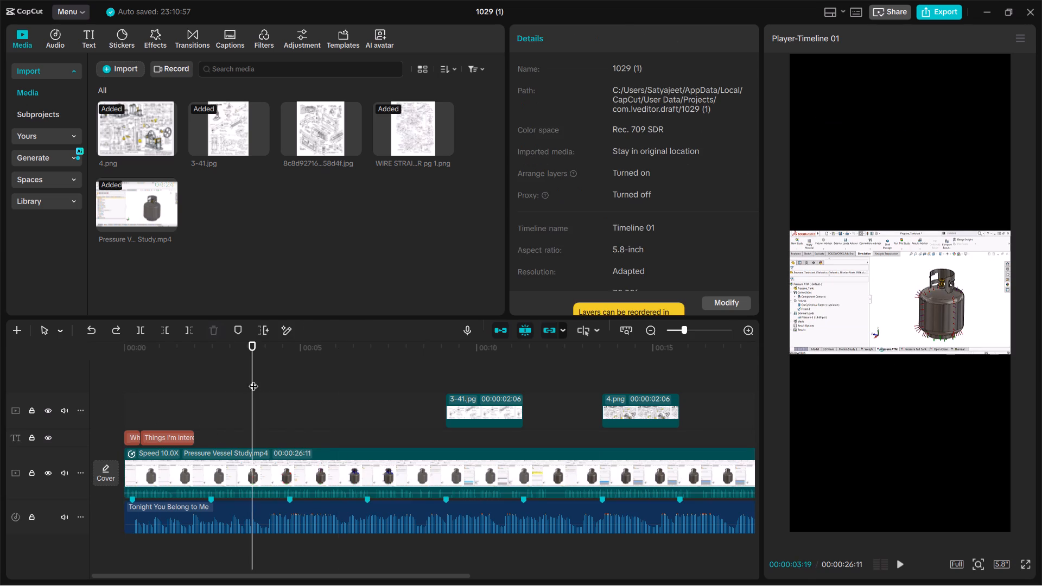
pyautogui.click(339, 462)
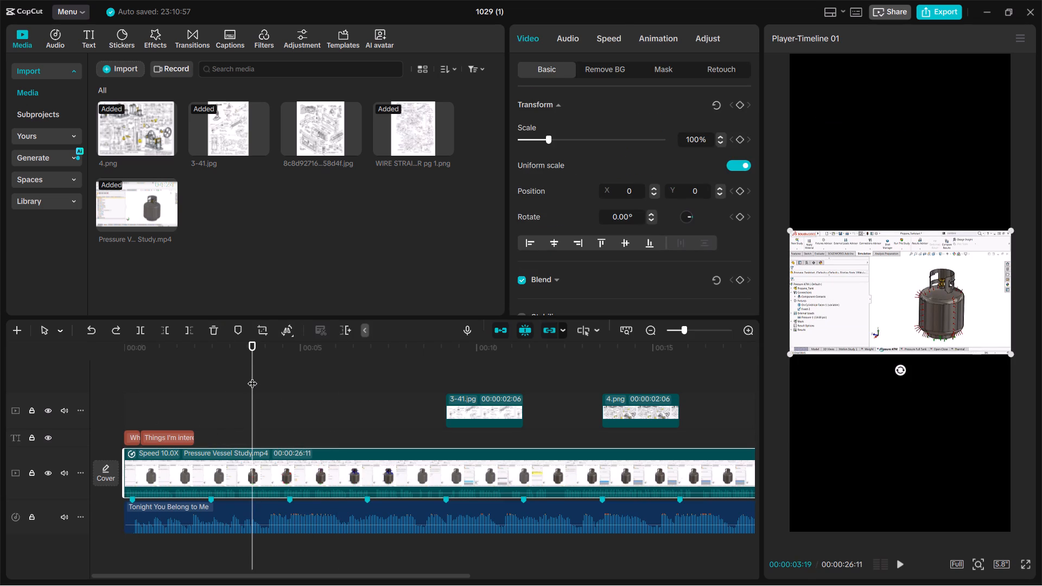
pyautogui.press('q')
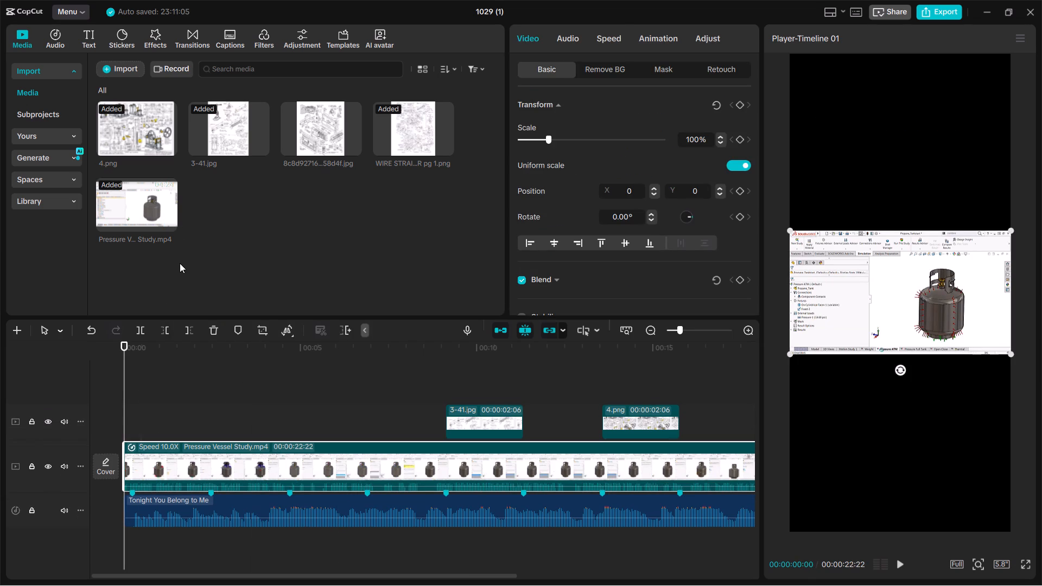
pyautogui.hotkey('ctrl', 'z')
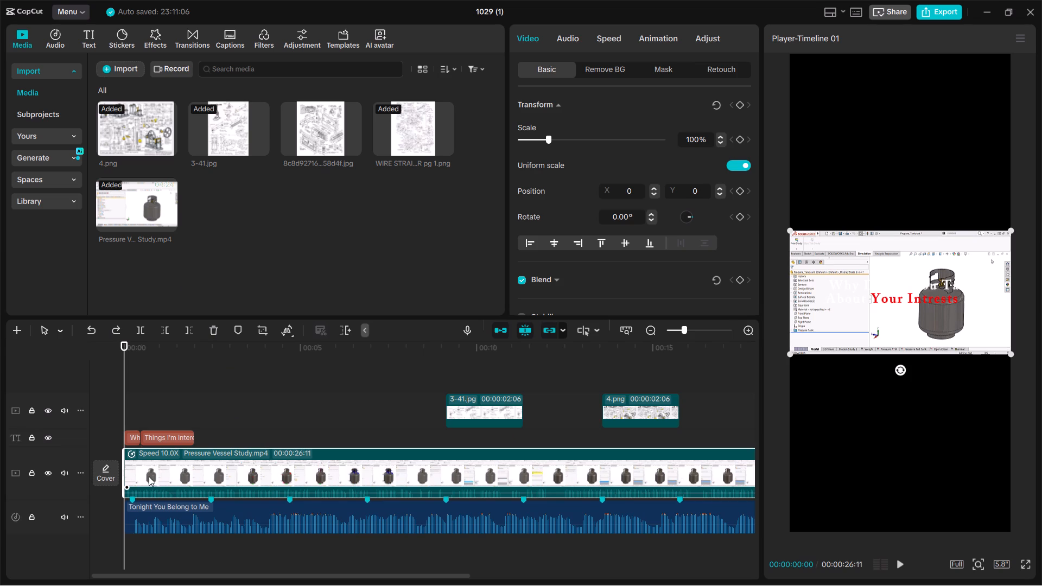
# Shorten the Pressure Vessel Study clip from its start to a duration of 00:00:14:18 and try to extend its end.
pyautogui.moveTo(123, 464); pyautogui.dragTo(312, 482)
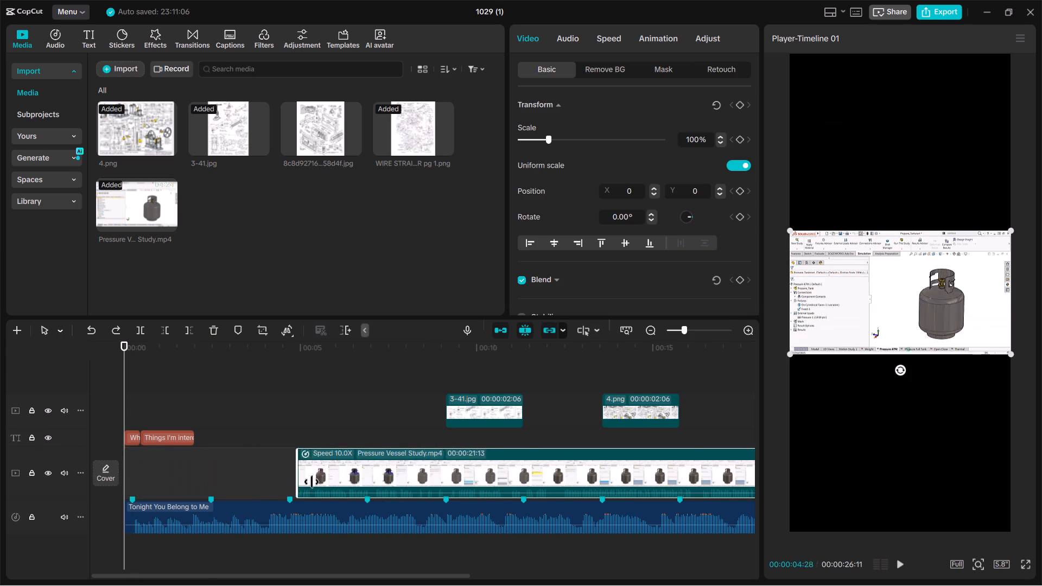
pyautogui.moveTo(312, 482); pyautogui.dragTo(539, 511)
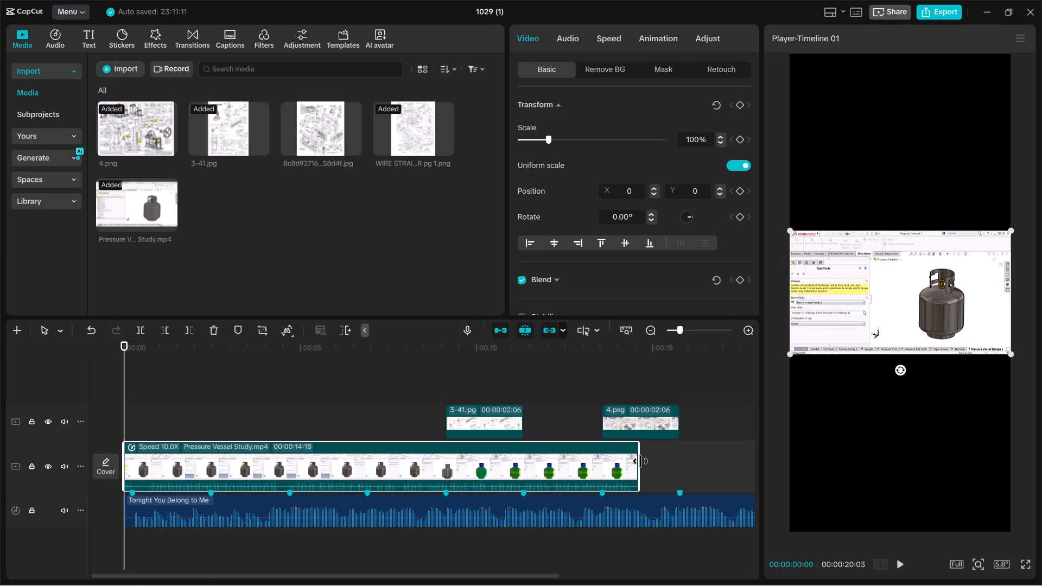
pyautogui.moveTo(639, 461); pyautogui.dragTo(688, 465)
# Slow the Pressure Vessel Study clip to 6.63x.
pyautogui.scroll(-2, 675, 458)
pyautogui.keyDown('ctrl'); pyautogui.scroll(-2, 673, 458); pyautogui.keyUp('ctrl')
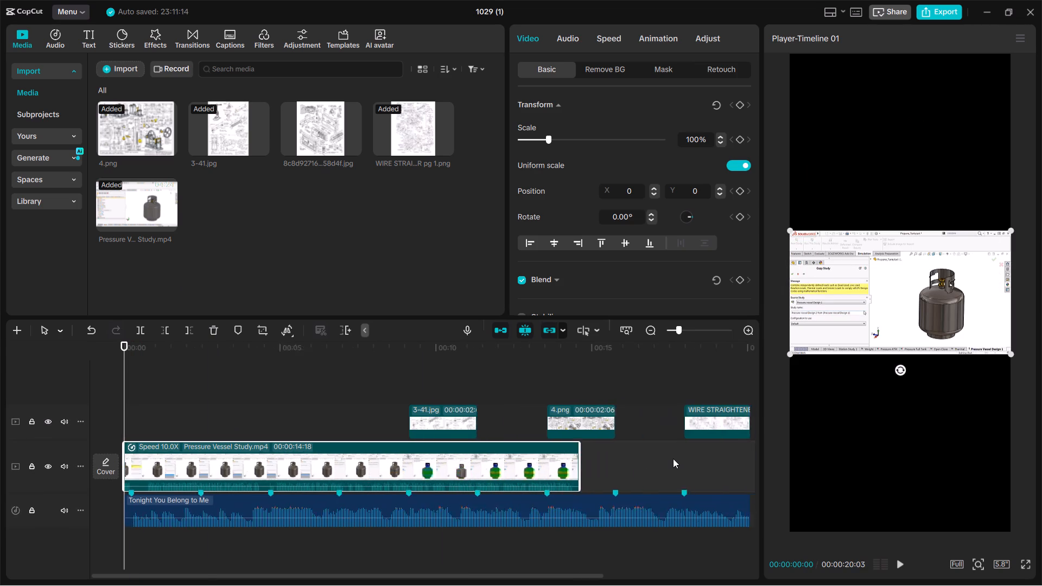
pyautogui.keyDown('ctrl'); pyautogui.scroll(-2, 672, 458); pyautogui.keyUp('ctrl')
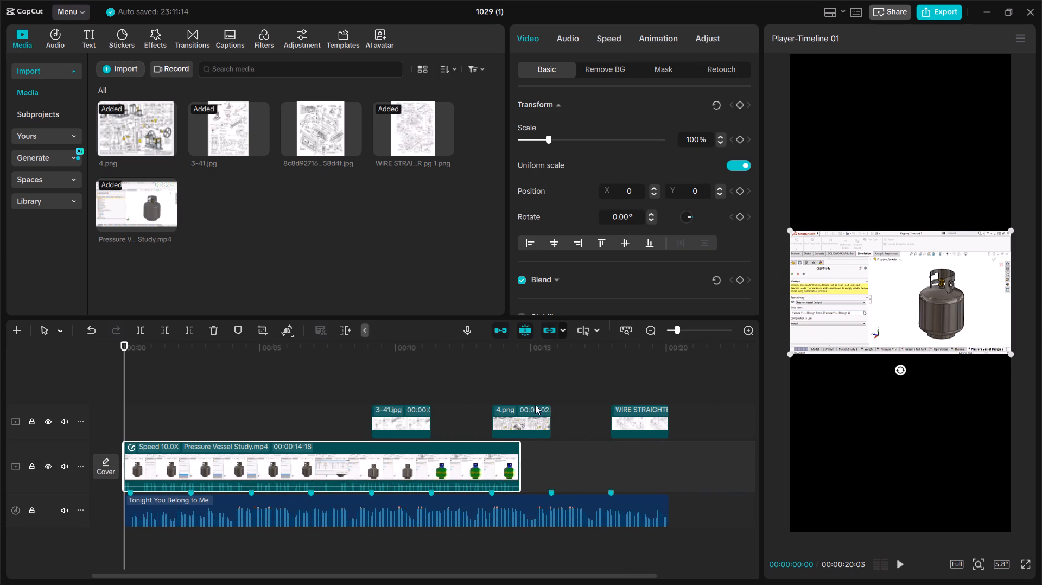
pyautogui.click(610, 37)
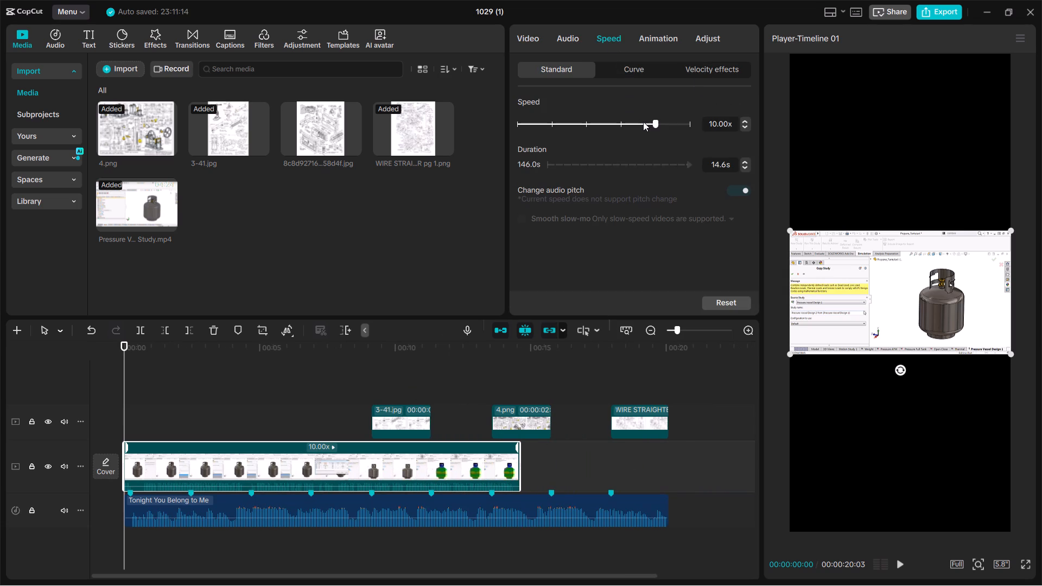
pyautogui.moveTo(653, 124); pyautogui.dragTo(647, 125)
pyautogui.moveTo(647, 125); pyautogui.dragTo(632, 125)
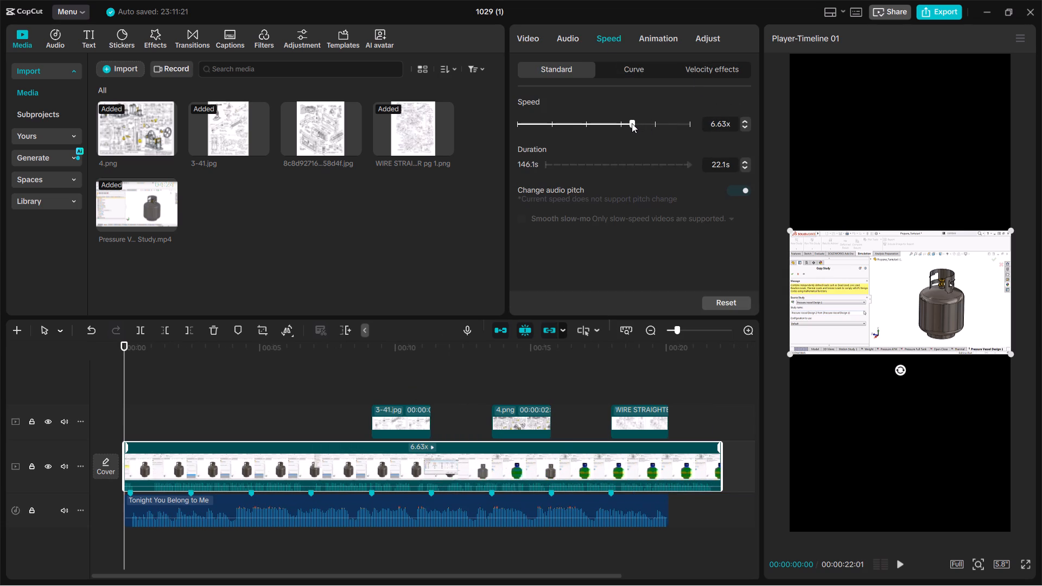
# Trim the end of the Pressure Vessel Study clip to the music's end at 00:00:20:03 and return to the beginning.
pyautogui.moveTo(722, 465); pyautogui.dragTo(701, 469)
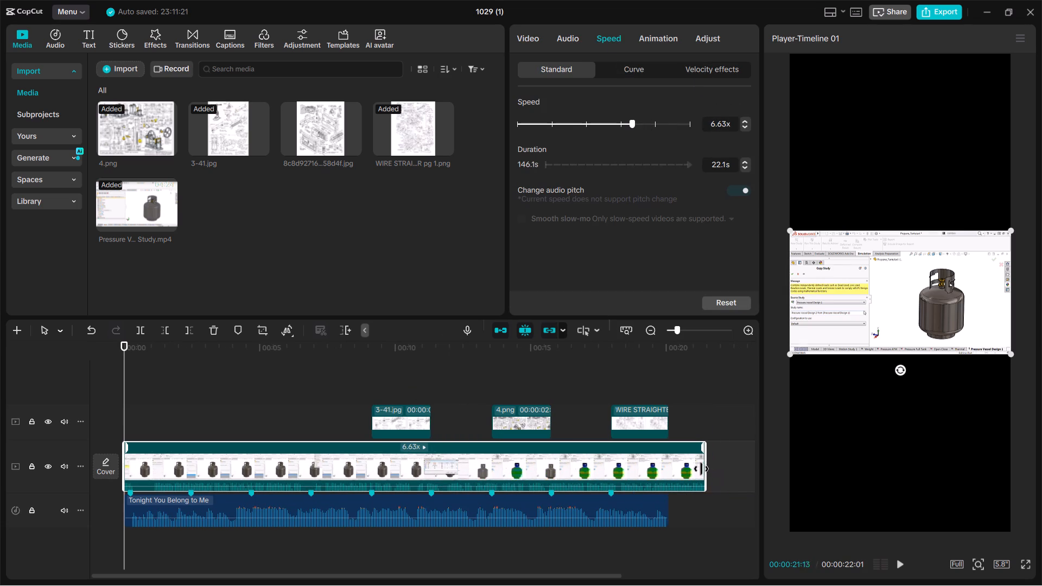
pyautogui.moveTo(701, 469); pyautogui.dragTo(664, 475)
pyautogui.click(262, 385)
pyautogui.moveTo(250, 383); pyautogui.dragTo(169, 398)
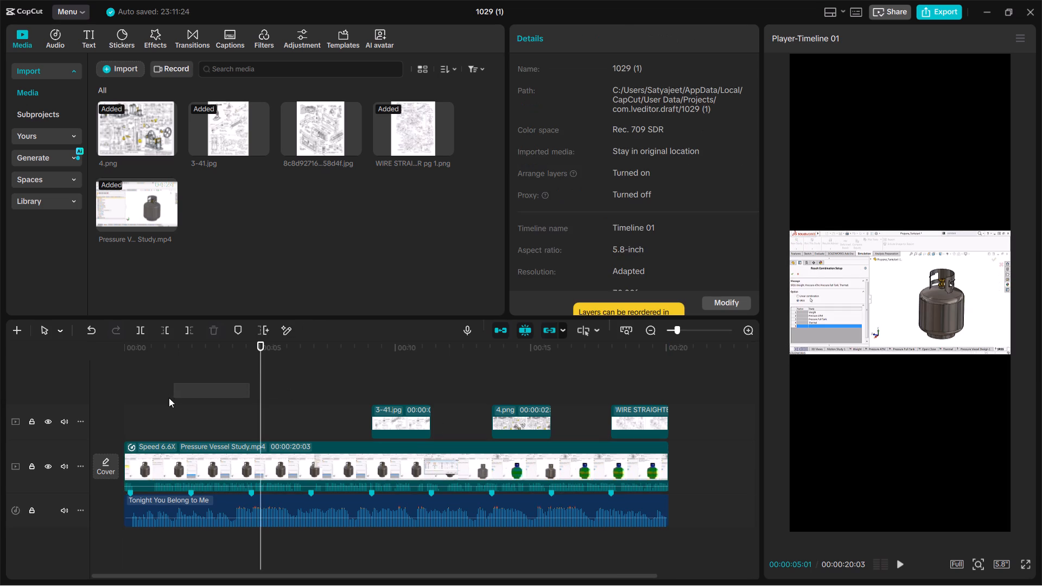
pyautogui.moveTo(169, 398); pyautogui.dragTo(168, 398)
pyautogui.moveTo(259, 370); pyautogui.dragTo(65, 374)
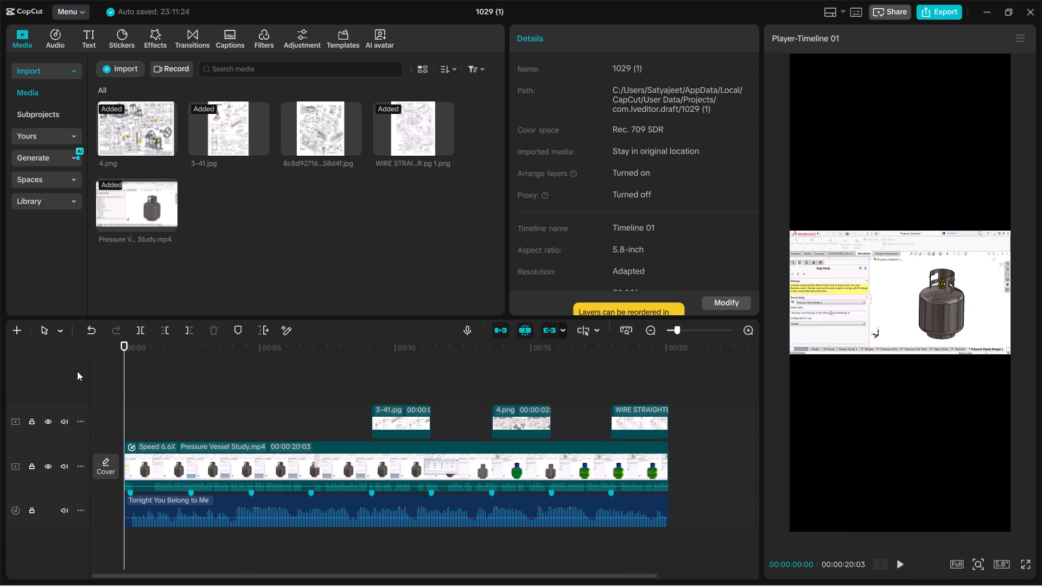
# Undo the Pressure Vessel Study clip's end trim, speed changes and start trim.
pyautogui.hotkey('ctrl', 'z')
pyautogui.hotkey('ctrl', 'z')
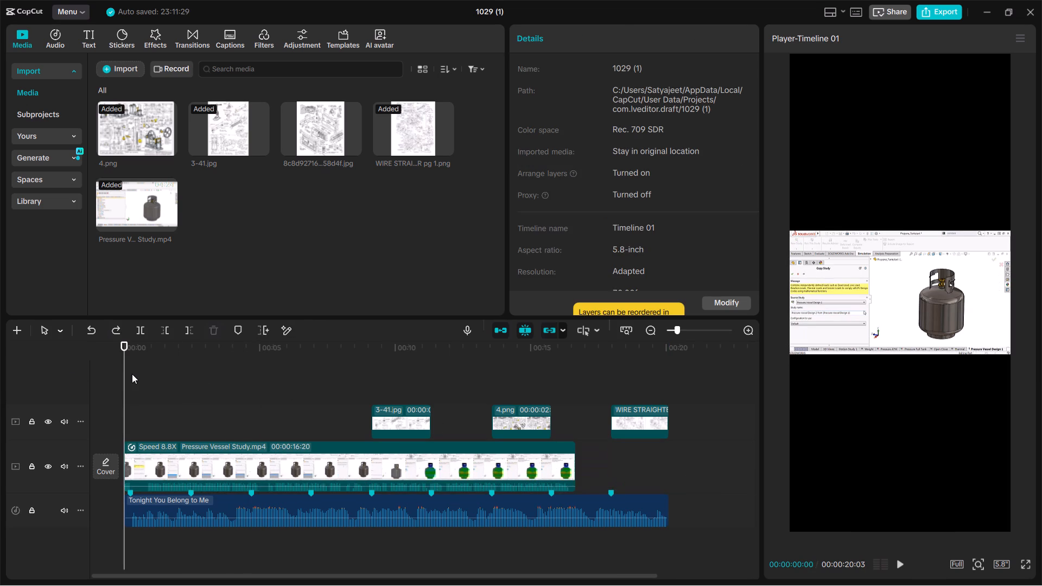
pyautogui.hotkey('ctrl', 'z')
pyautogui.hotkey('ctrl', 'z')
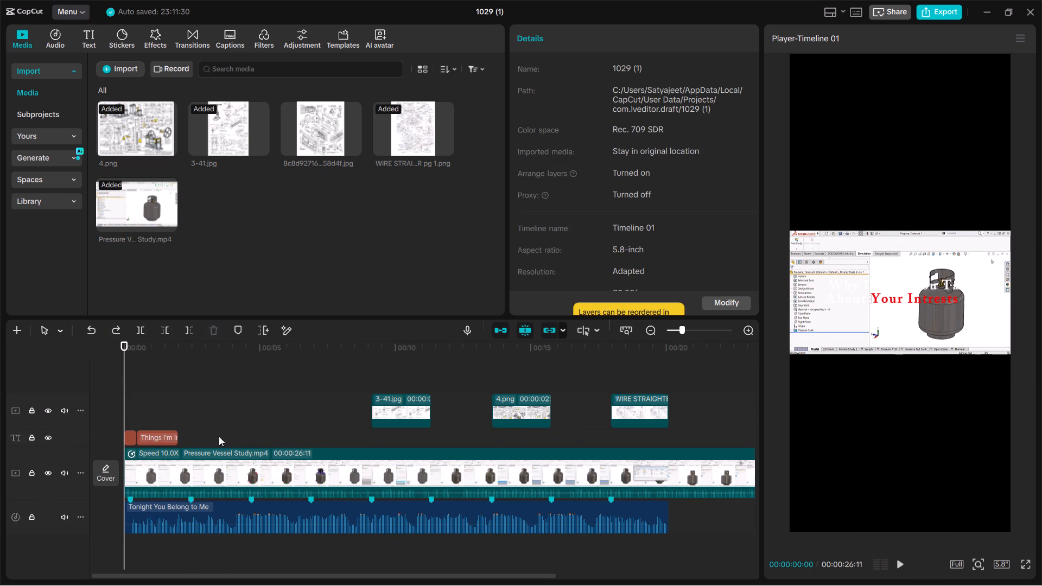
# Move both title clips together onto a text track above the images, near the start of 4.png.
pyautogui.moveTo(212, 432); pyautogui.dragTo(109, 412)
pyautogui.moveTo(149, 431); pyautogui.dragTo(225, 429)
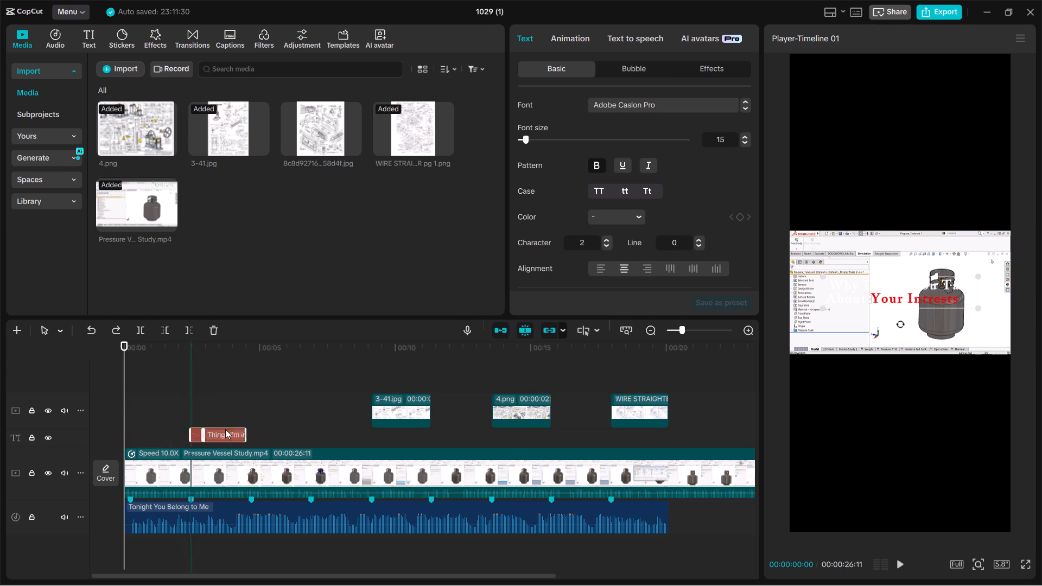
pyautogui.moveTo(225, 429); pyautogui.dragTo(501, 368)
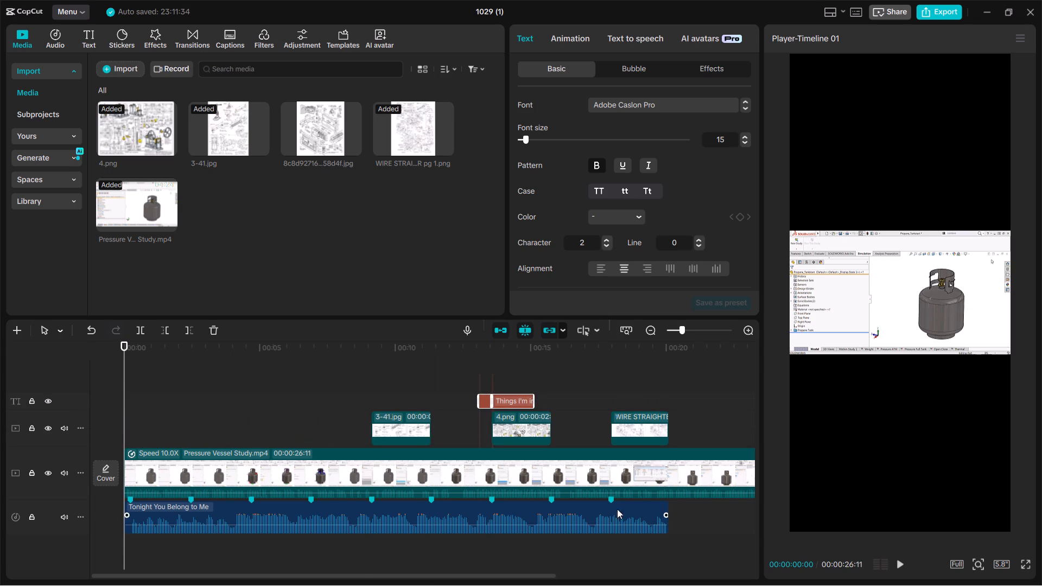
# Trim off the Pressure Vessel Study clip's opening up to the second music beat marker at 00:00:02:14.
pyautogui.click(637, 483)
pyautogui.keyDown('ctrl'); pyautogui.scroll(-4, 641, 476); pyautogui.keyUp('ctrl')
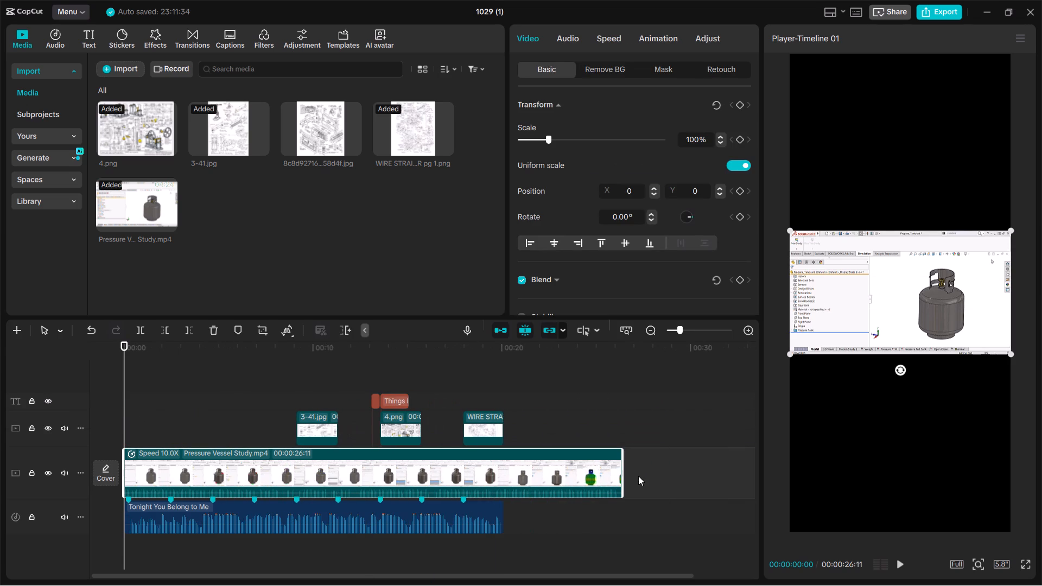
pyautogui.moveTo(126, 406); pyautogui.dragTo(169, 411)
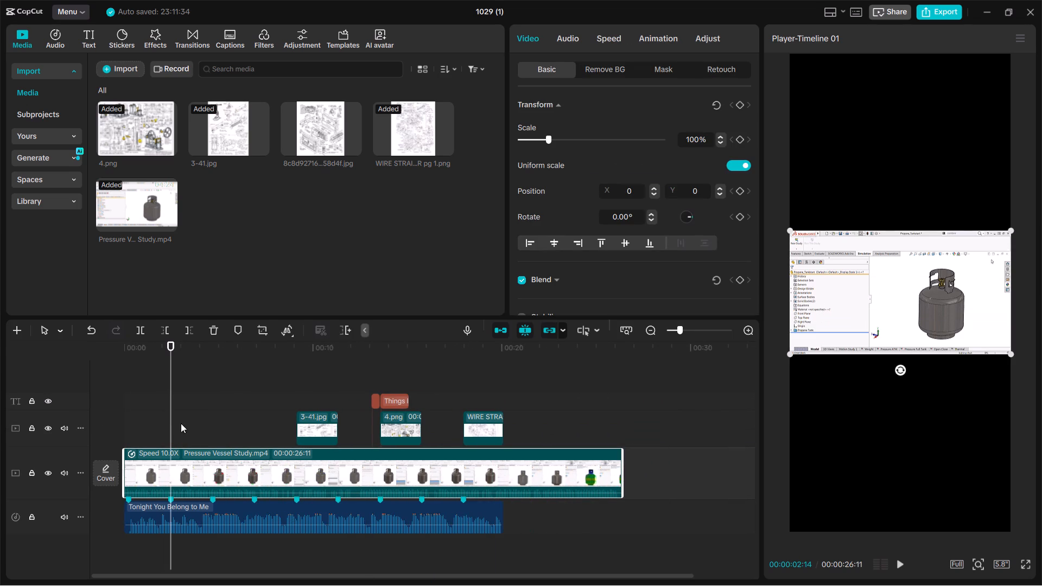
pyautogui.click(197, 449)
pyautogui.press('q')
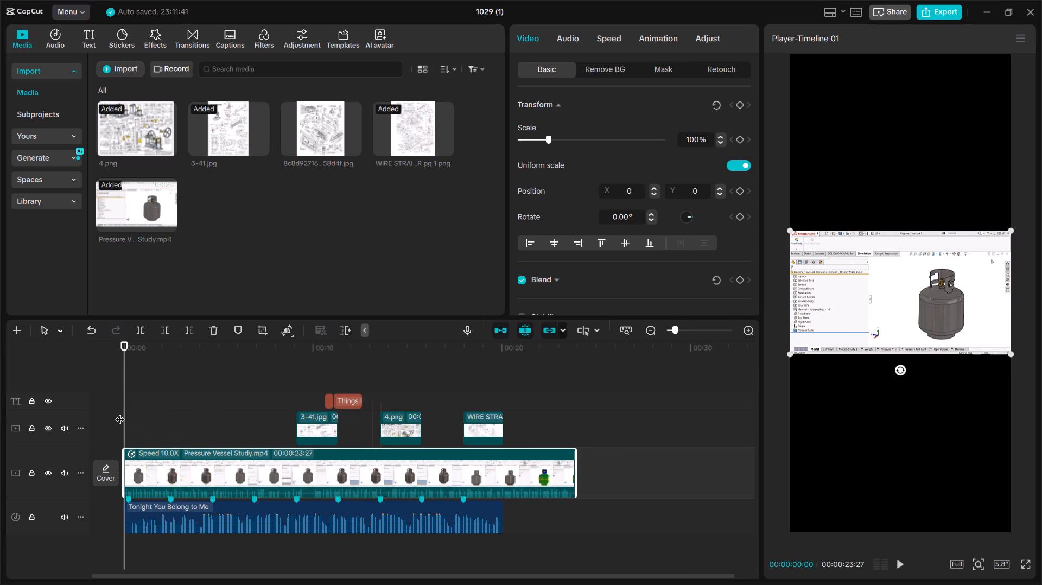
# Trim the end of the Pressure Vessel Study clip to the music's end, giving a duration of 00:00:20:03.
pyautogui.moveTo(576, 472); pyautogui.dragTo(510, 486)
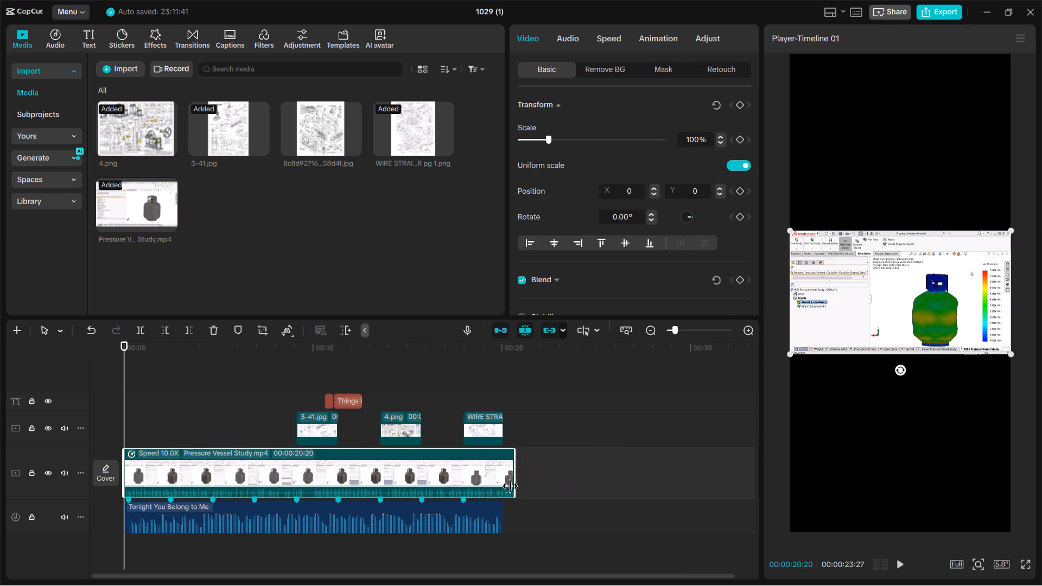
pyautogui.moveTo(510, 486); pyautogui.dragTo(498, 488)
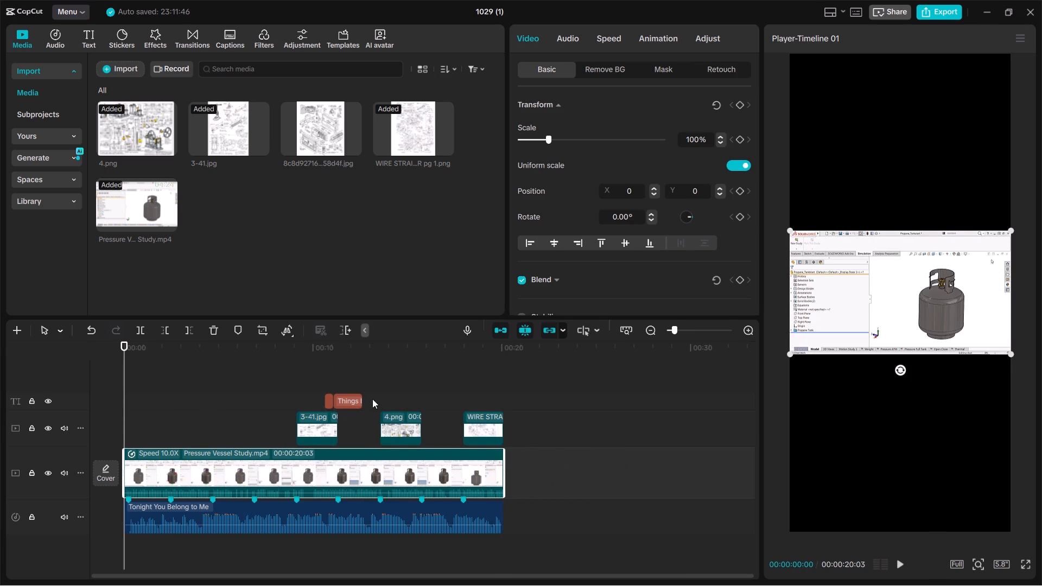
# Move both title clips together along the text track to the very start of the timeline.
pyautogui.moveTo(375, 400); pyautogui.dragTo(307, 392)
pyautogui.moveTo(327, 400); pyautogui.dragTo(230, 418)
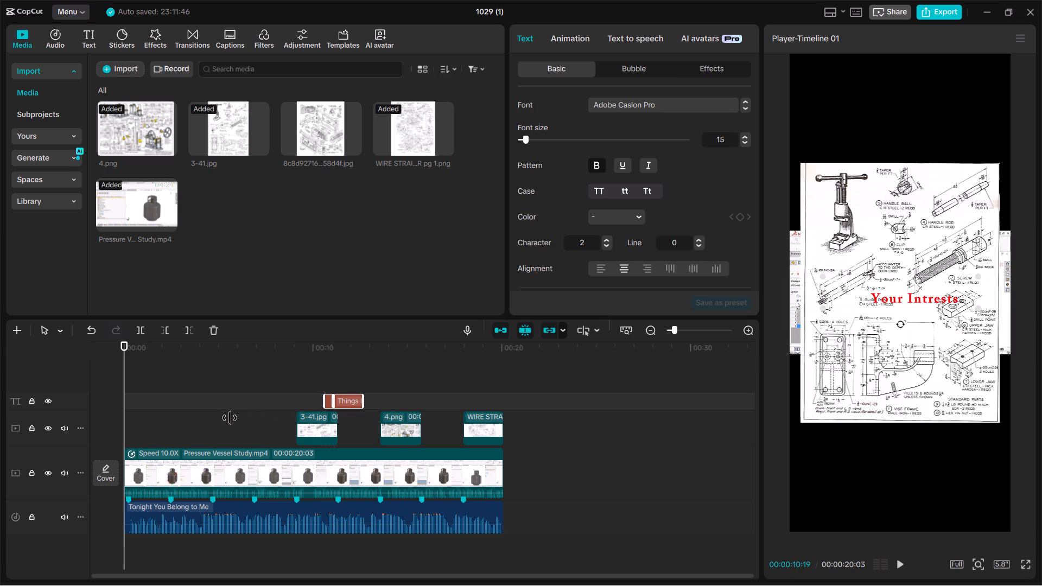
pyautogui.moveTo(230, 418); pyautogui.dragTo(206, 418)
pyautogui.moveTo(345, 399); pyautogui.dragTo(172, 430)
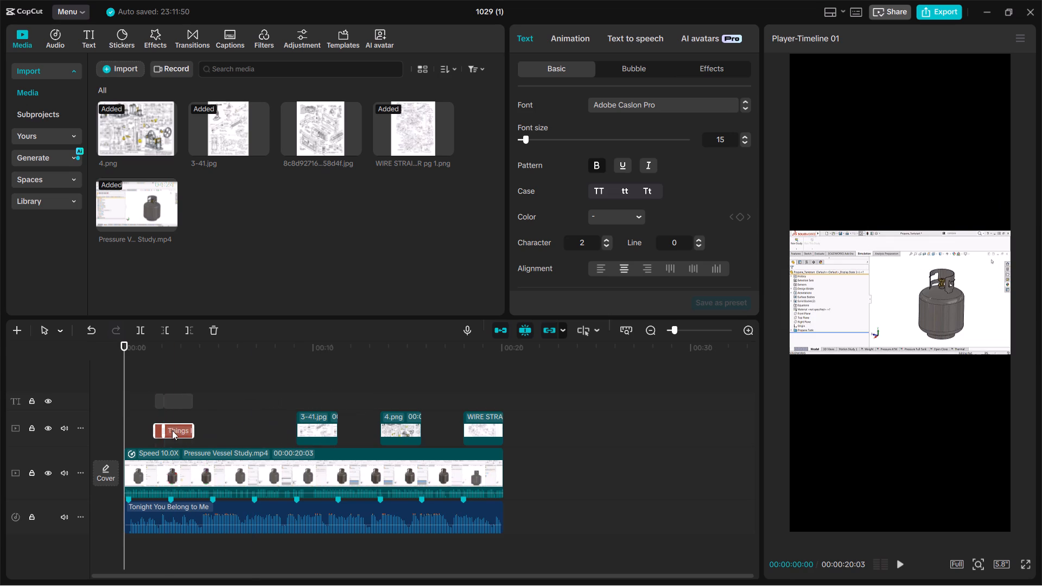
pyautogui.moveTo(172, 430); pyautogui.dragTo(150, 437)
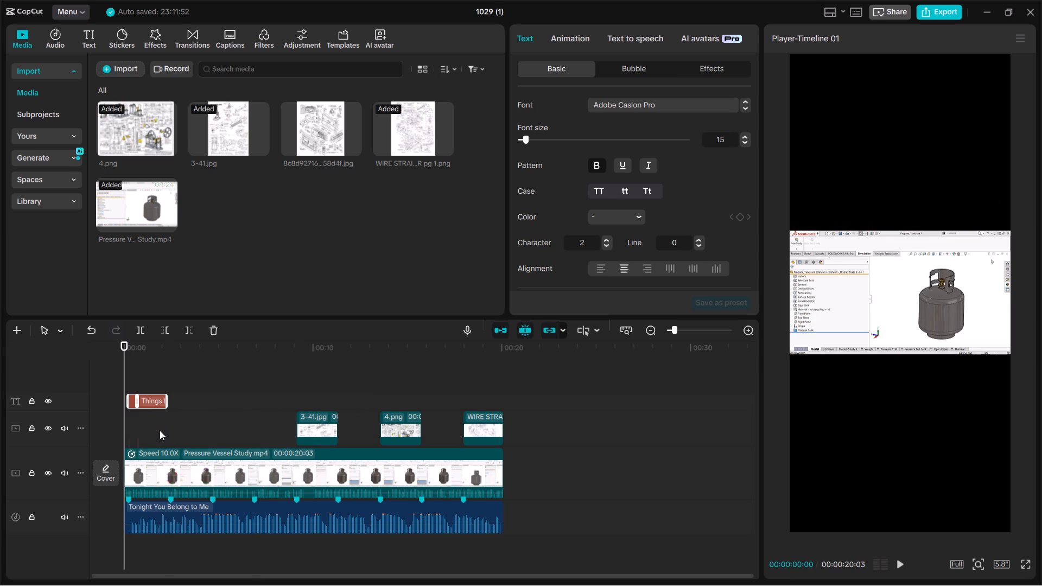
pyautogui.keyDown('ctrl'); pyautogui.scroll(-3, 150, 431); pyautogui.keyUp('ctrl')
pyautogui.keyDown('ctrl'); pyautogui.scroll(10, 148, 435); pyautogui.keyUp('ctrl')
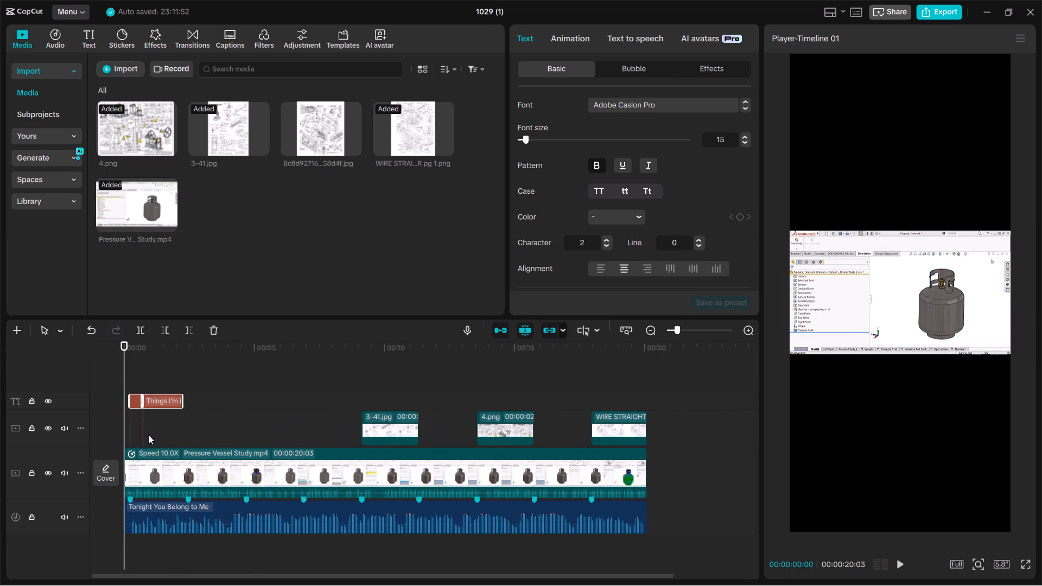
pyautogui.keyDown('ctrl'); pyautogui.scroll(6, 148, 435); pyautogui.keyUp('ctrl')
pyautogui.moveTo(147, 405); pyautogui.dragTo(134, 432)
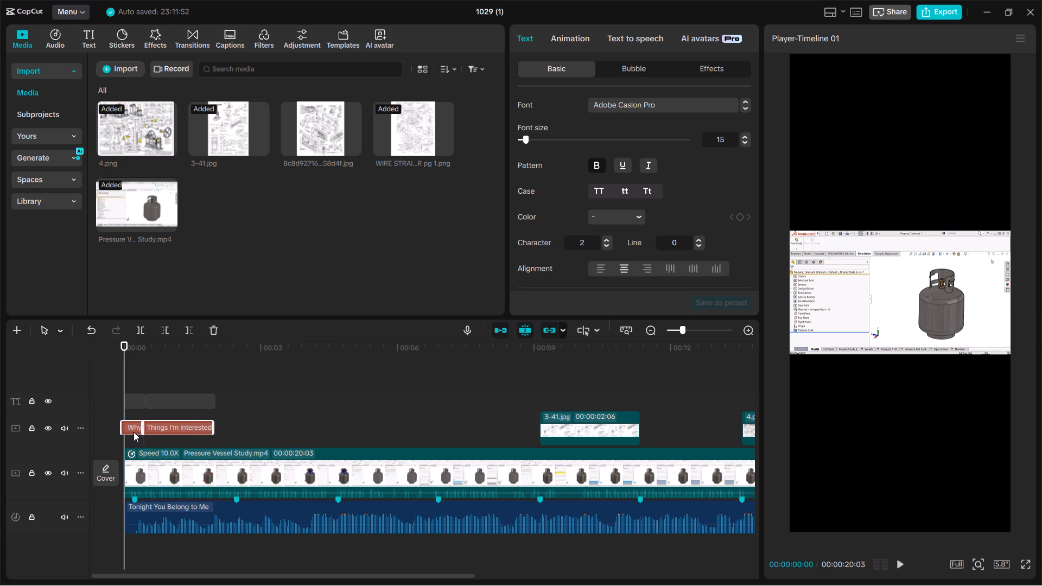
pyautogui.moveTo(134, 432); pyautogui.dragTo(134, 440)
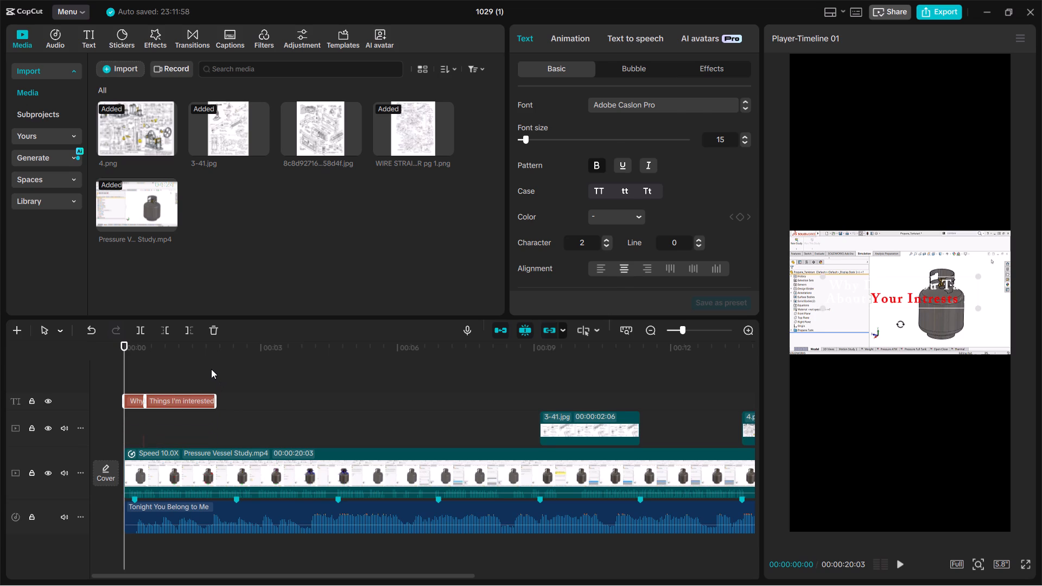
pyautogui.click(210, 369)
pyautogui.moveTo(210, 369); pyautogui.dragTo(0, 390)
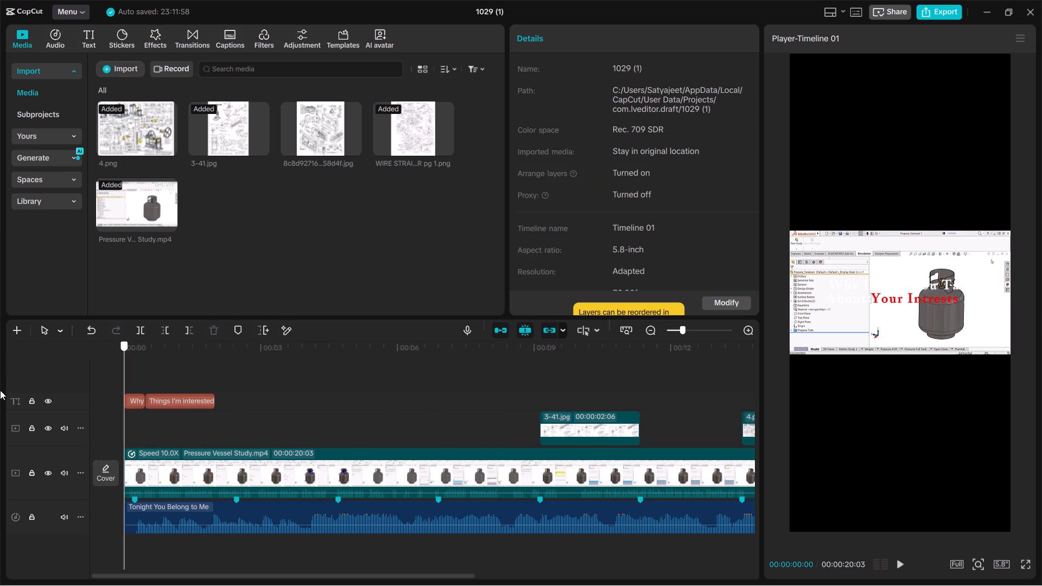
pyautogui.moveTo(0, 390); pyautogui.dragTo(0, 392)
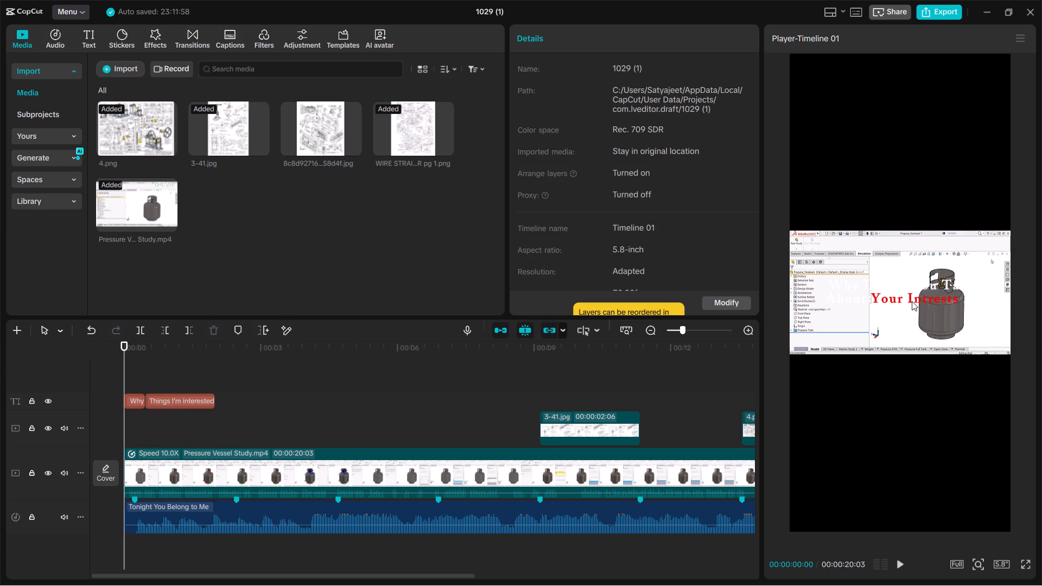
# Rotate the Pressure Vessel Study clip to 90° and enlarge it to 179% to span the frame's width.
pyautogui.click(914, 299)
pyautogui.click(956, 351)
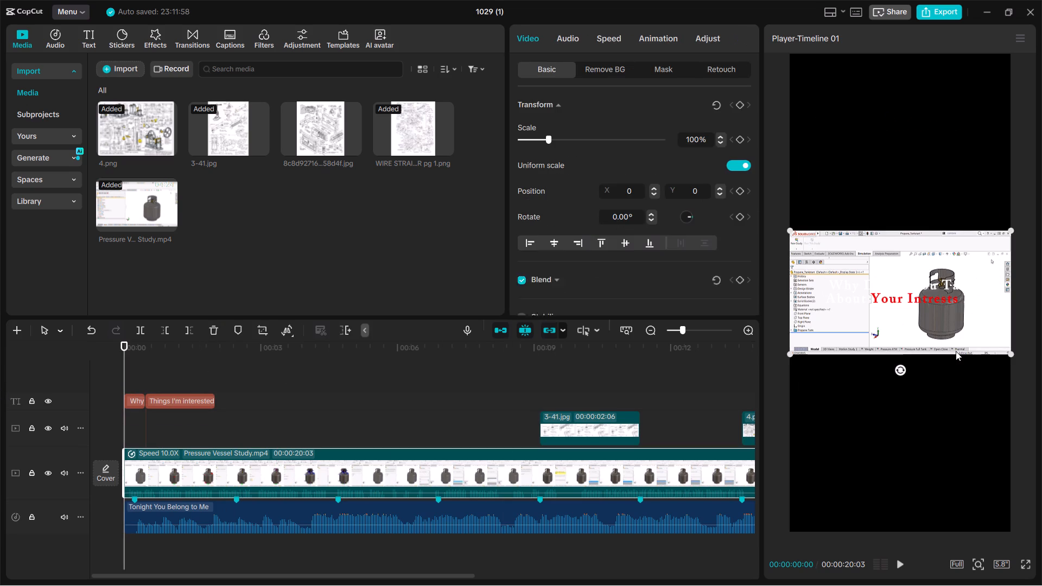
pyautogui.moveTo(900, 368); pyautogui.dragTo(856, 328)
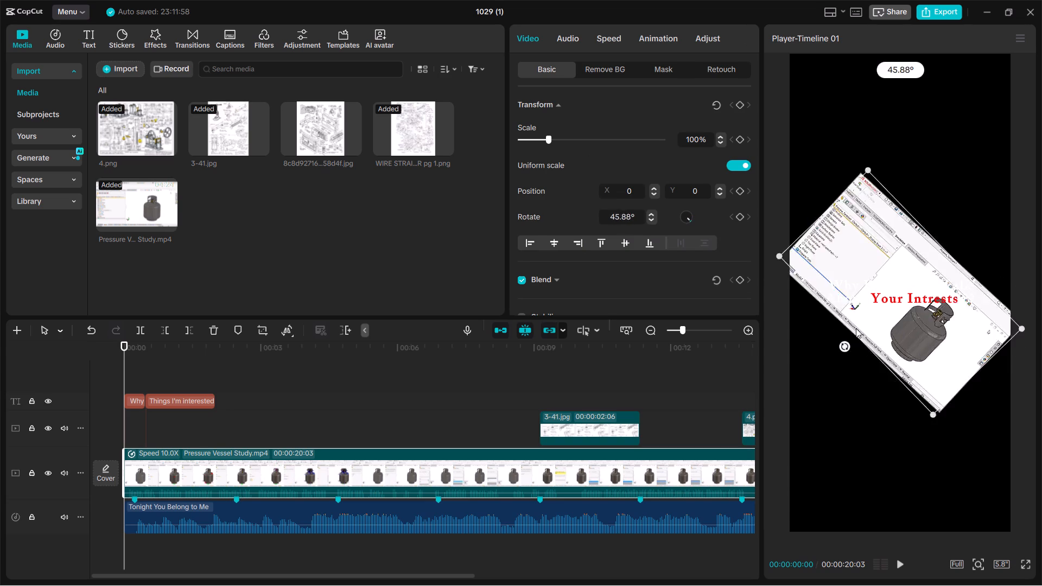
pyautogui.moveTo(856, 328); pyautogui.dragTo(849, 293)
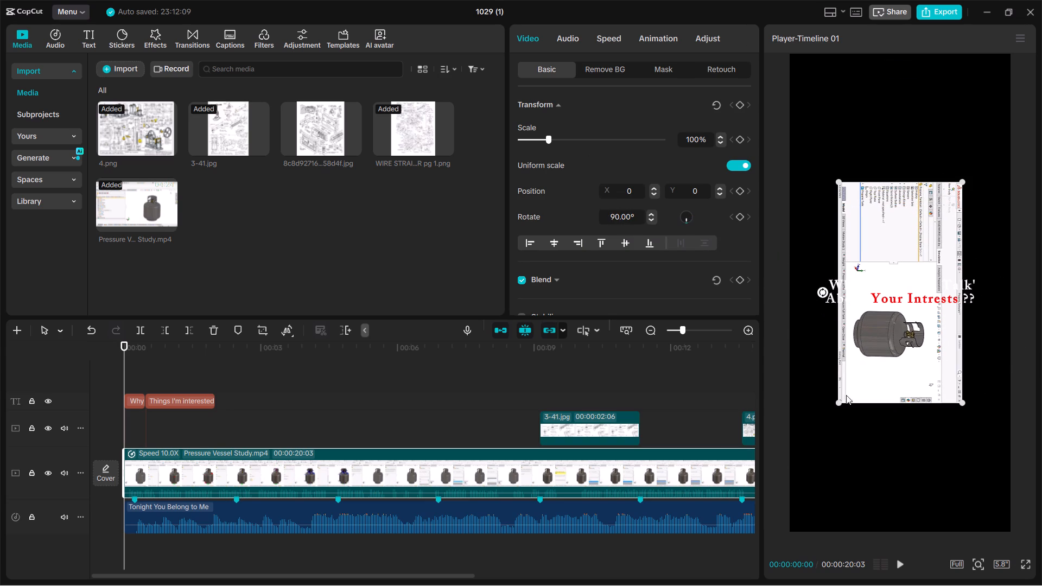
pyautogui.moveTo(842, 403); pyautogui.dragTo(730, 541)
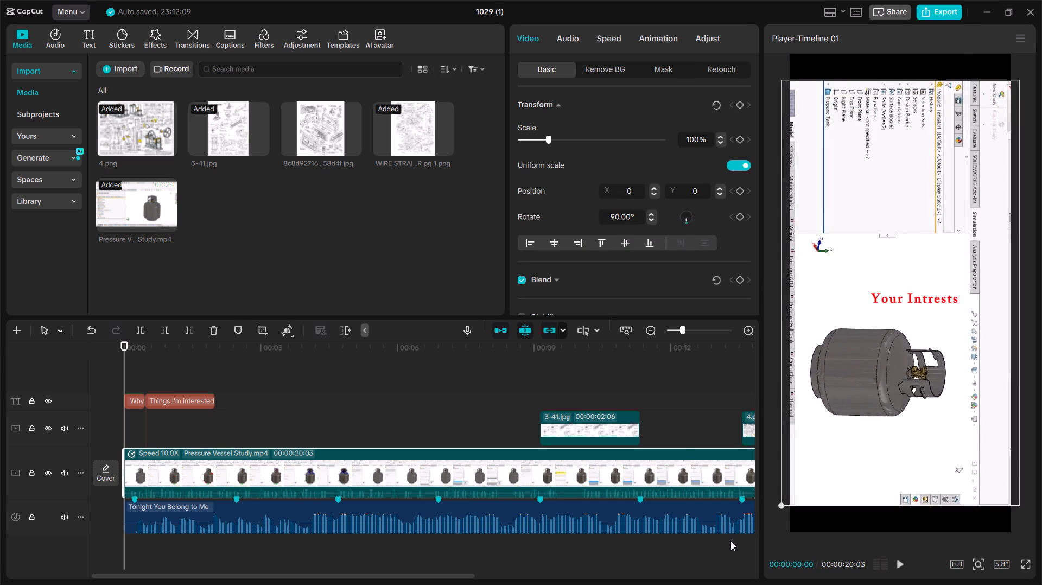
pyautogui.moveTo(730, 541); pyautogui.dragTo(761, 519)
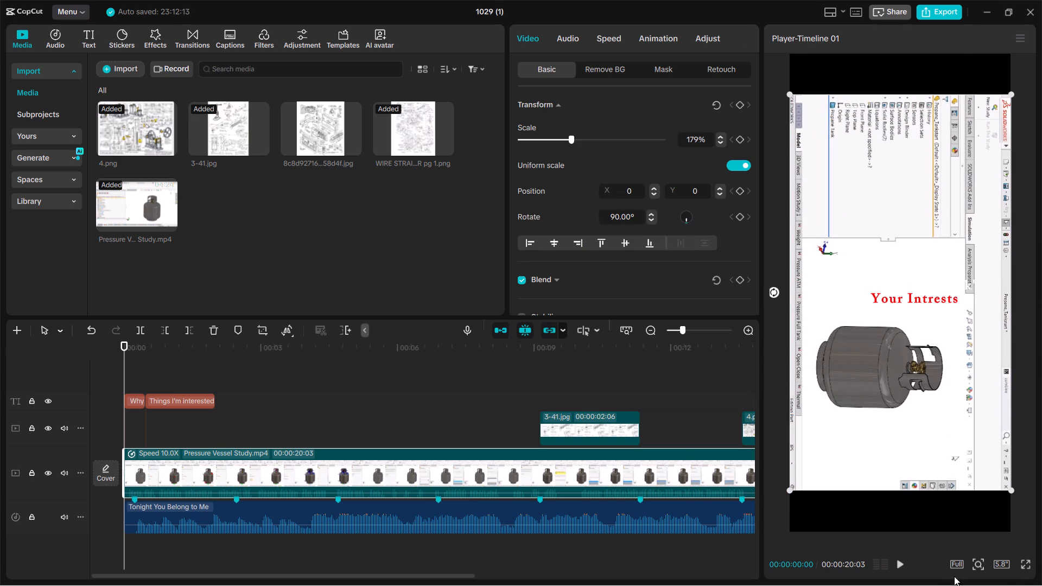
# Change the project's aspect ratio to 9:16 and refit the Pressure Vessel Study clip at 178% scale.
pyautogui.click(1008, 564)
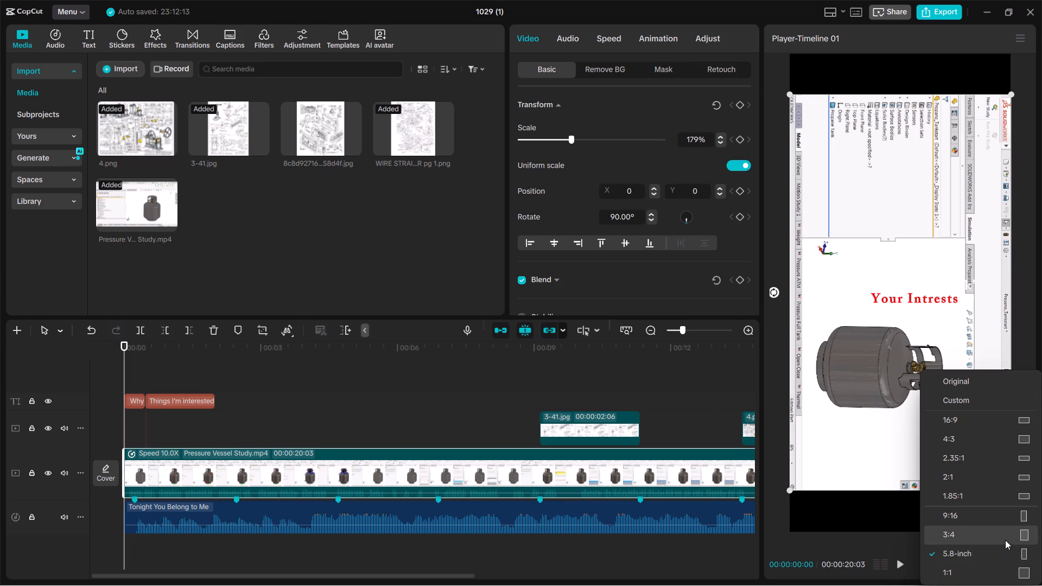
pyautogui.click(990, 518)
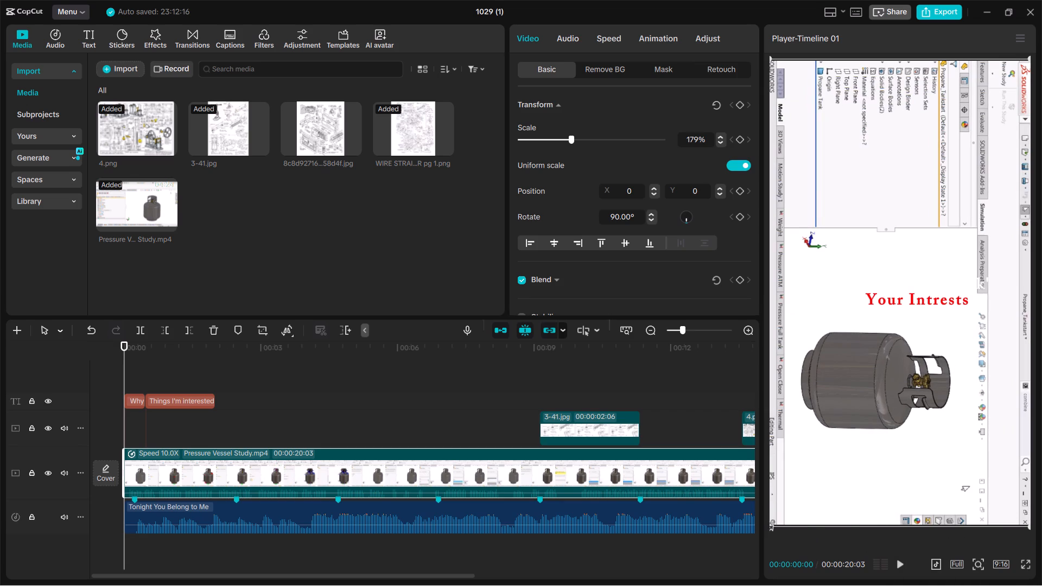
pyautogui.moveTo(771, 527); pyautogui.dragTo(783, 533)
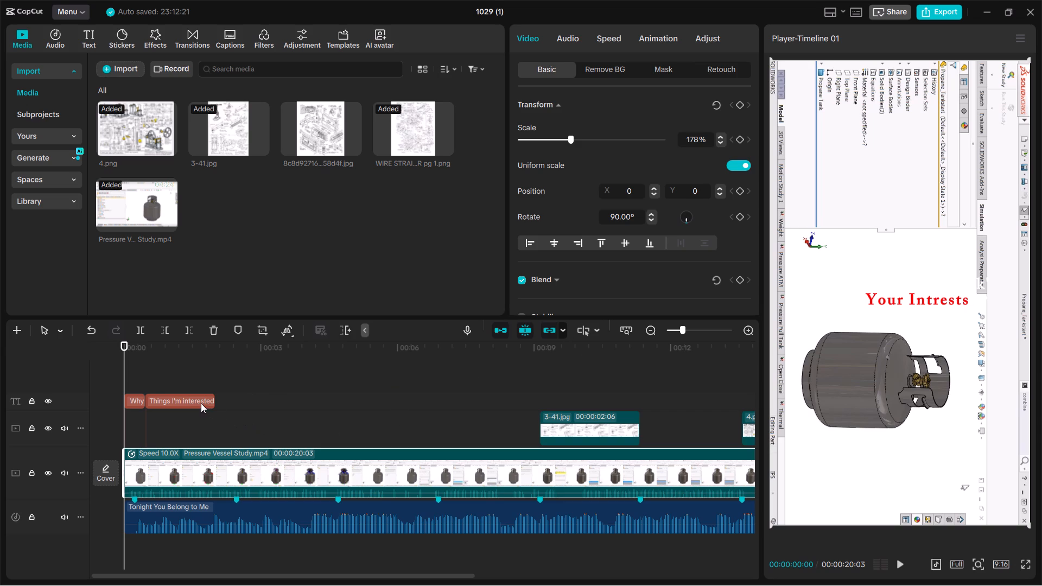
# Search the filter library for DARK and preview the Dark Silver and Noir Flash filters.
pyautogui.click(231, 28)
pyautogui.click(282, 41)
pyautogui.click(266, 41)
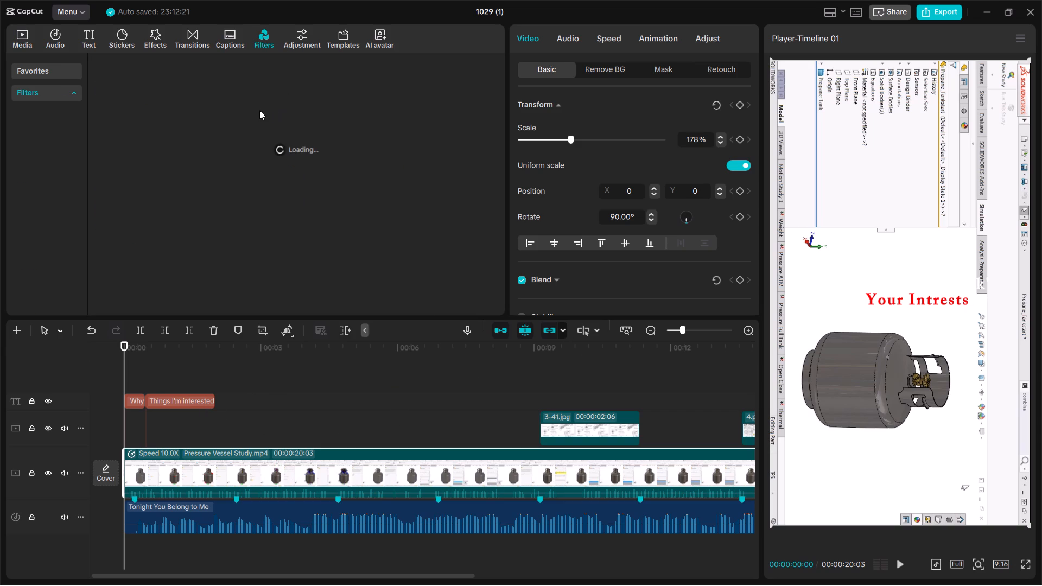
pyautogui.click(161, 72)
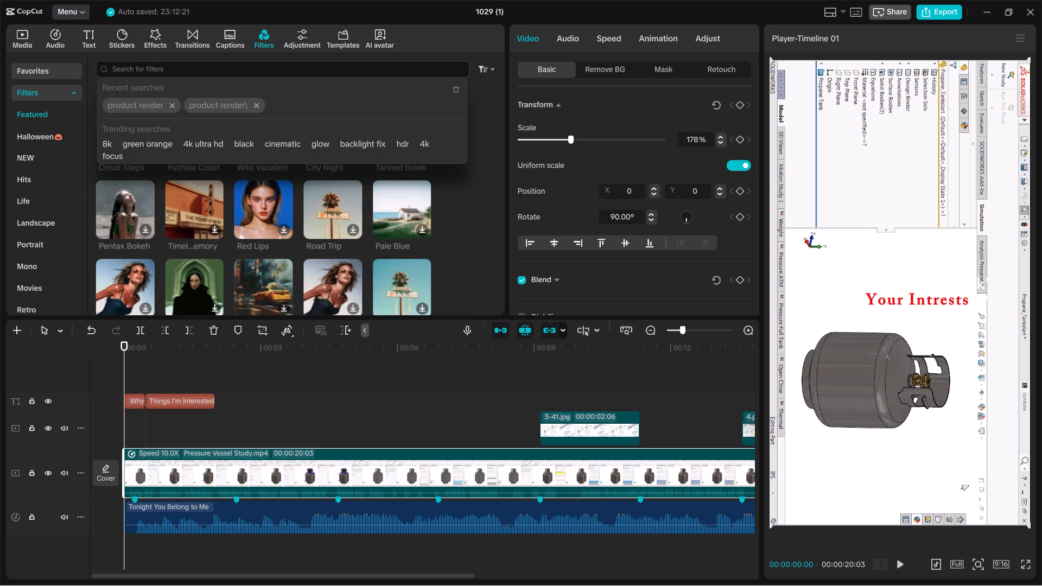
pyautogui.press('f')
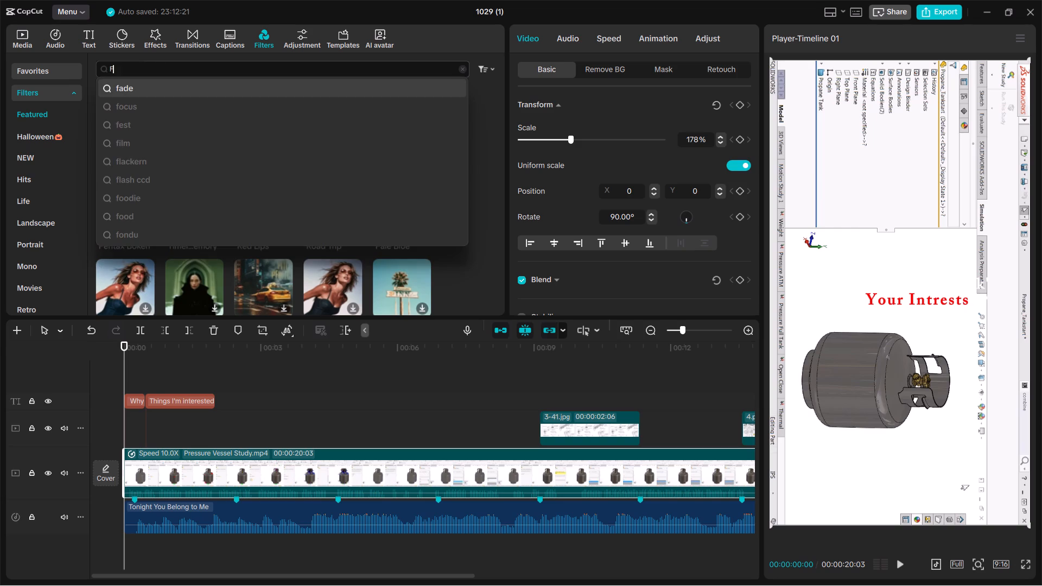
pyautogui.press('BackSpace')
pyautogui.press('BackSpace')
pyautogui.write('DAR')
pyautogui.press('k')
pyautogui.press('Return')
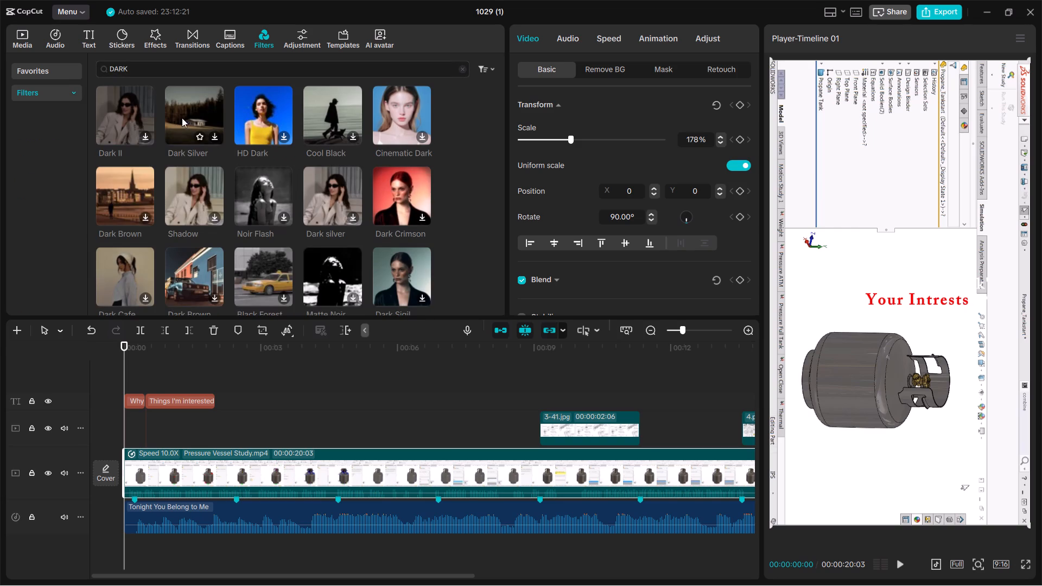
pyautogui.click(188, 115)
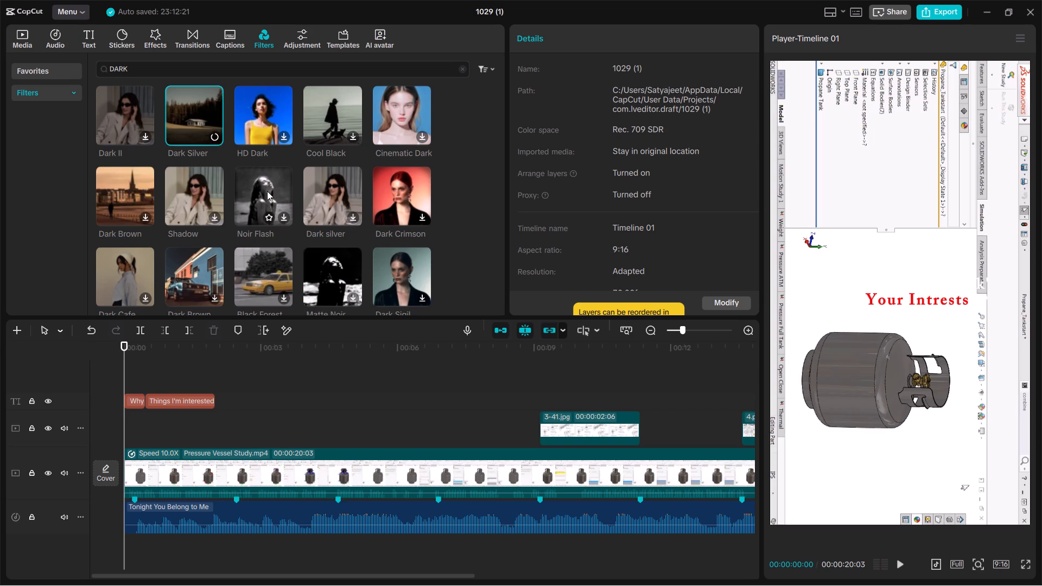
pyautogui.click(267, 191)
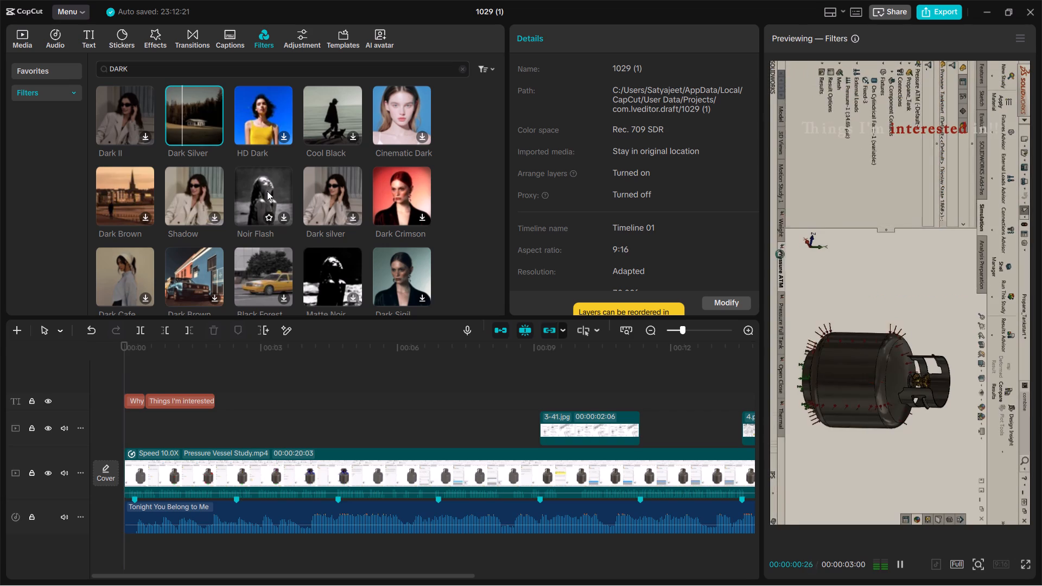
# Mute the Pressure Vessel Study clip's track.
pyautogui.click(64, 473)
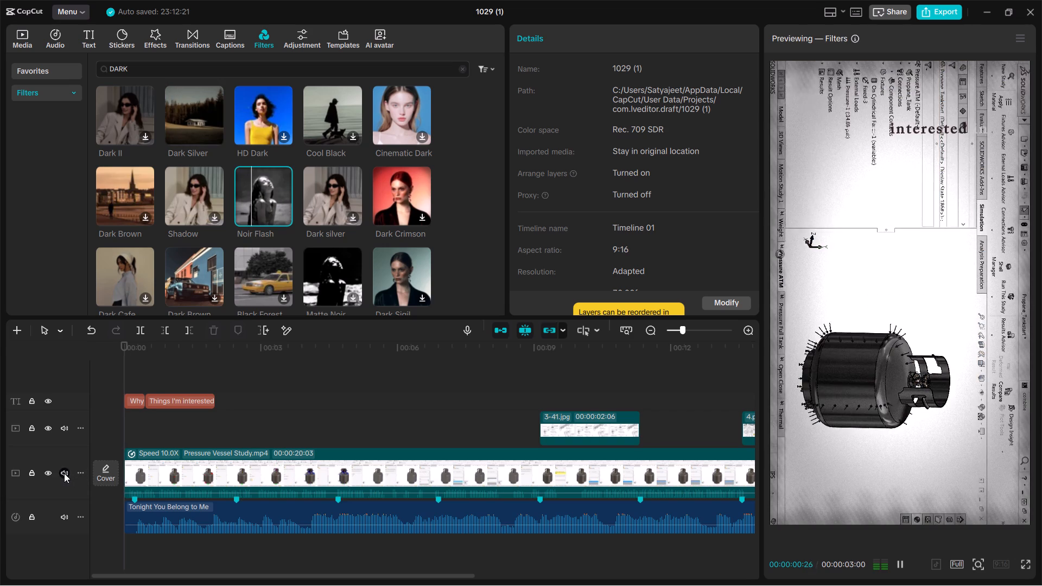
# Add the Noir Flash filter at the timeline's start, on a track between the images and the Pressure Vessel Study clip, and play the opening.
pyautogui.click(256, 187)
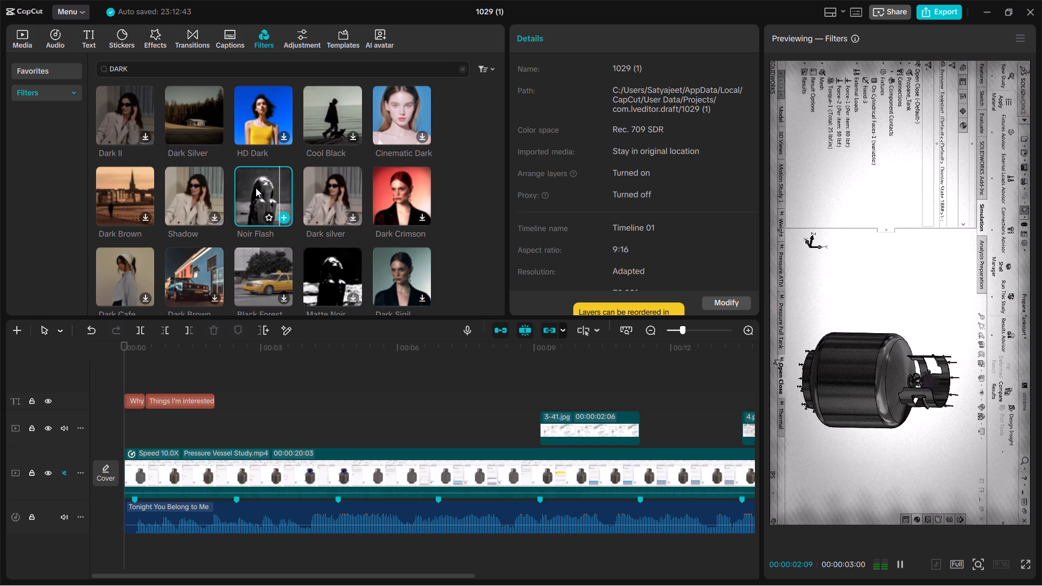
pyautogui.moveTo(256, 188); pyautogui.dragTo(256, 188)
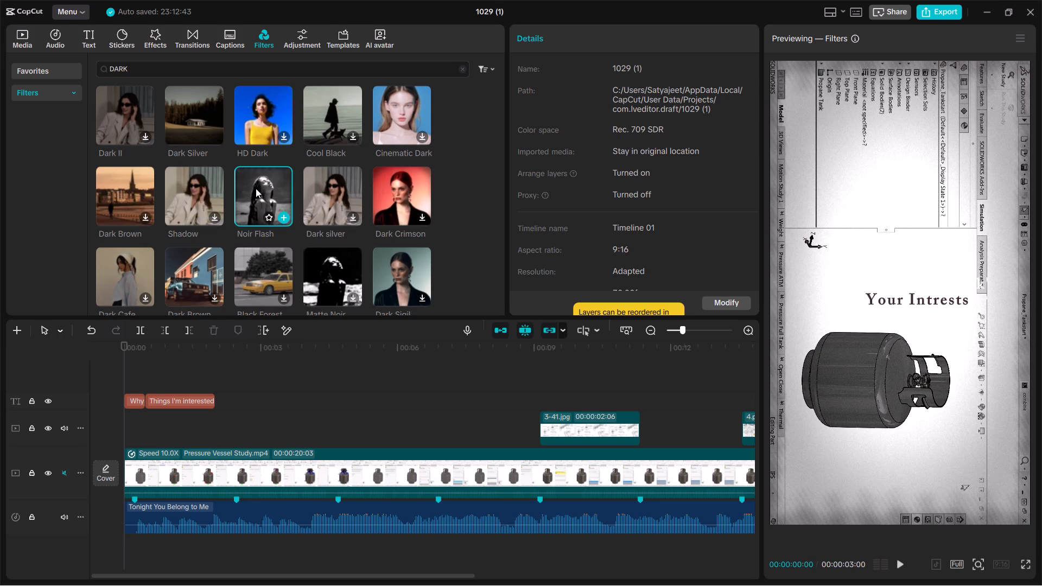
pyautogui.moveTo(256, 188); pyautogui.dragTo(132, 448)
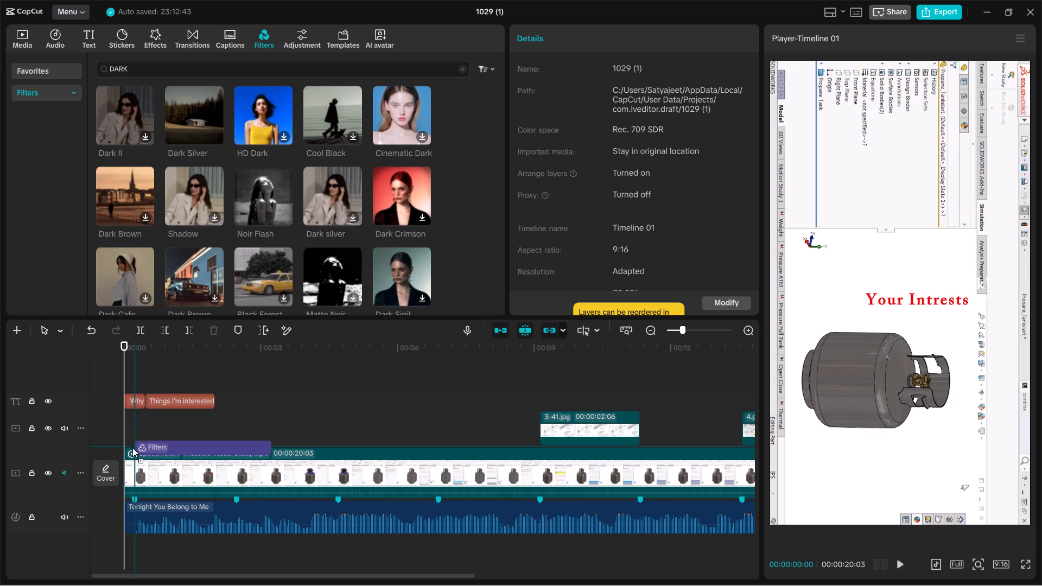
pyautogui.moveTo(132, 448); pyautogui.dragTo(127, 440)
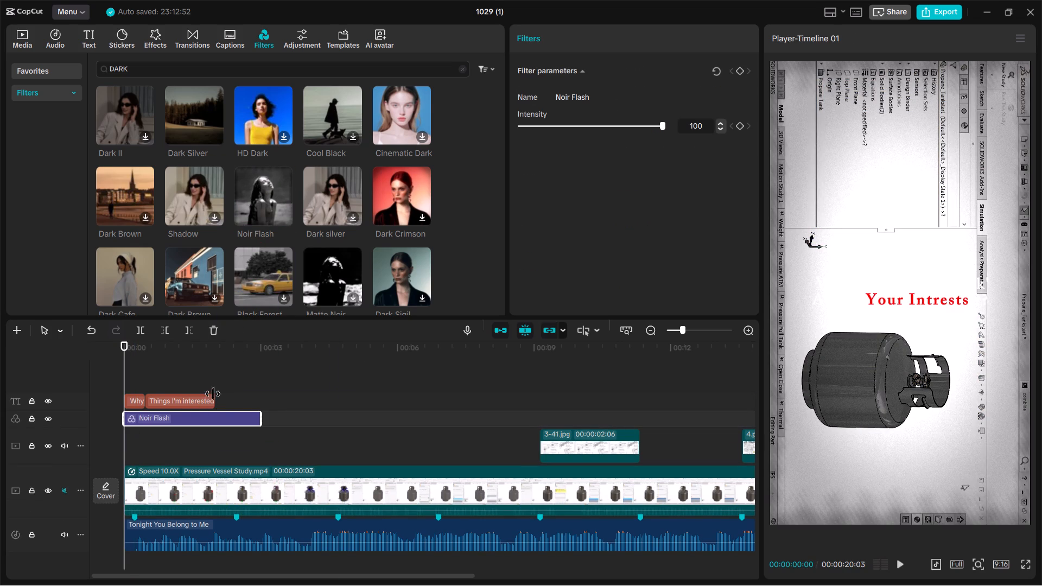
pyautogui.moveTo(200, 419); pyautogui.dragTo(196, 463)
pyautogui.press('space')
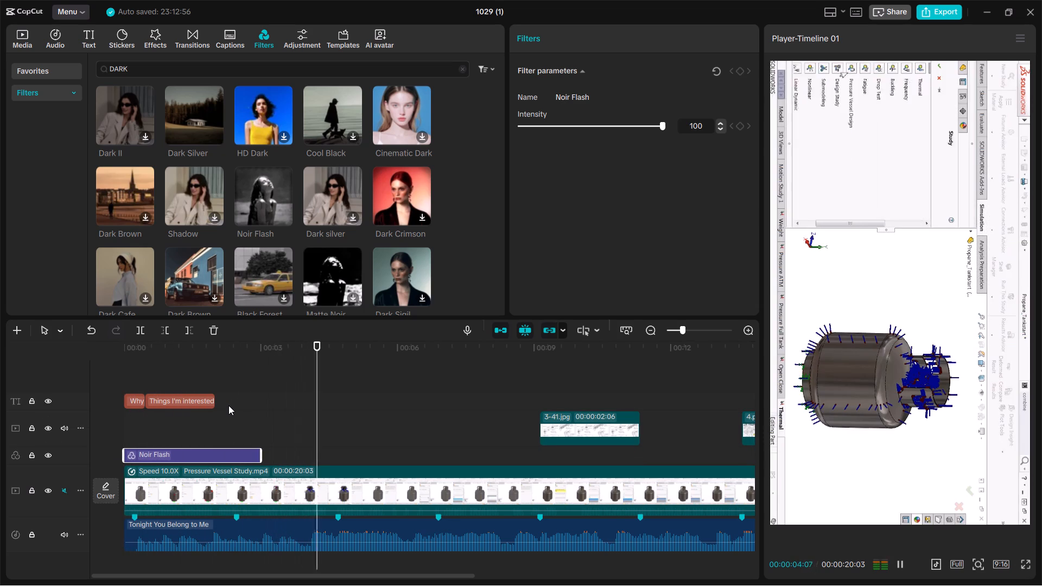
pyautogui.press('space')
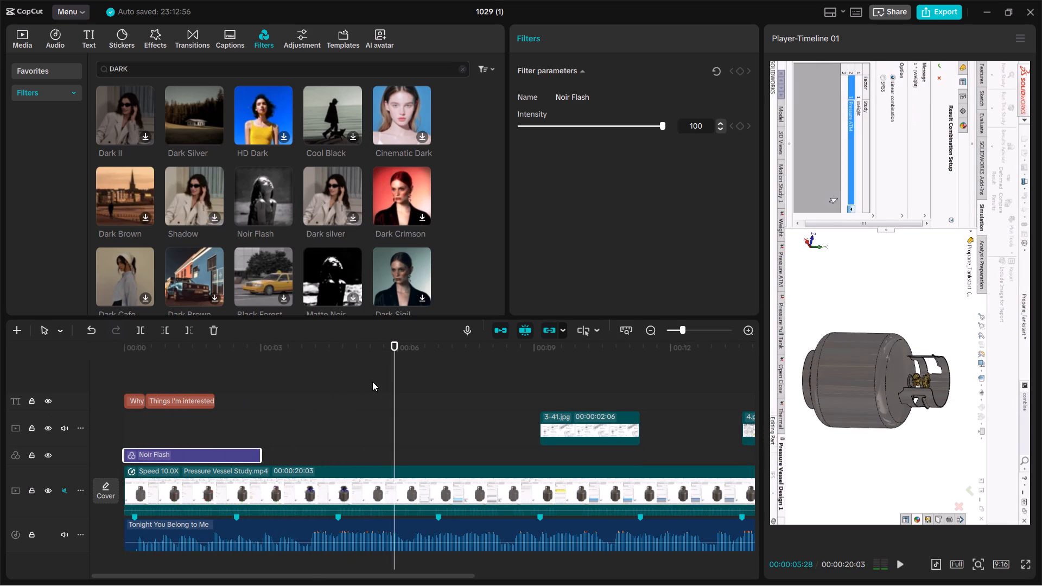
pyautogui.moveTo(397, 371); pyautogui.dragTo(154, 430)
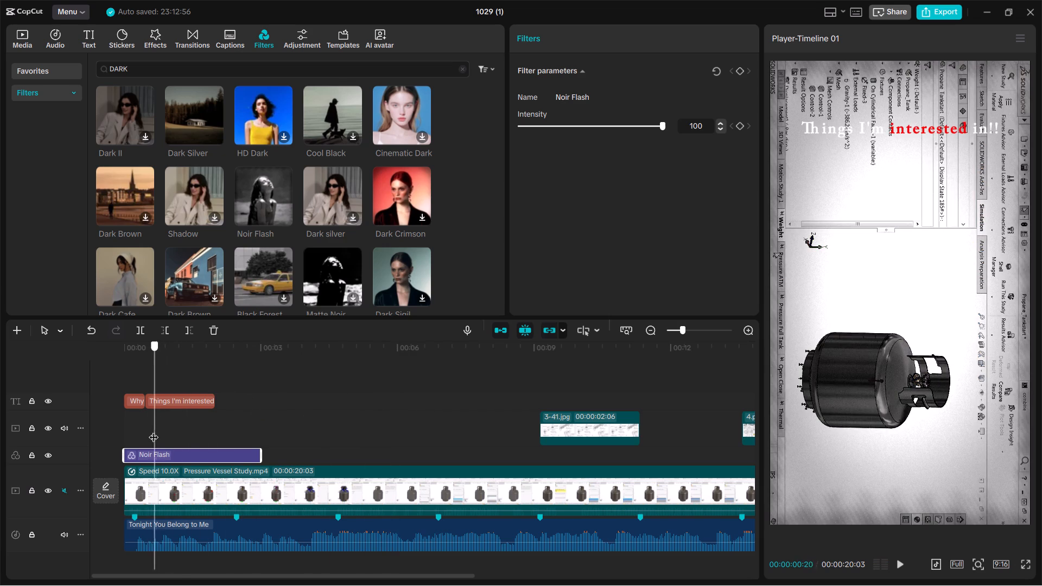
pyautogui.moveTo(154, 430); pyautogui.dragTo(127, 438)
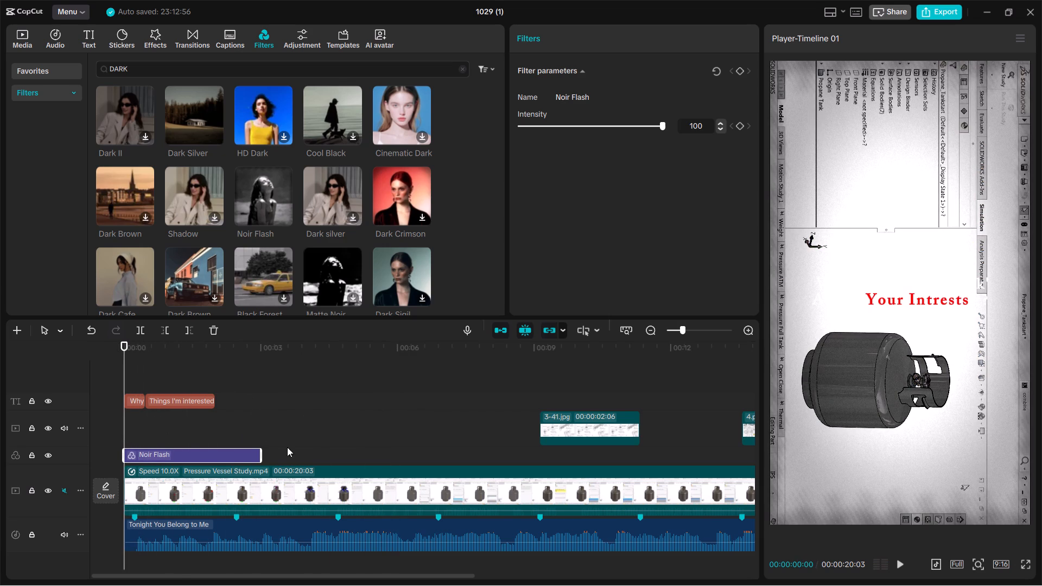
# Extend the Noir Flash filter to the end of the Pressure Vessel Study clip.
pyautogui.moveTo(260, 454); pyautogui.dragTo(711, 468)
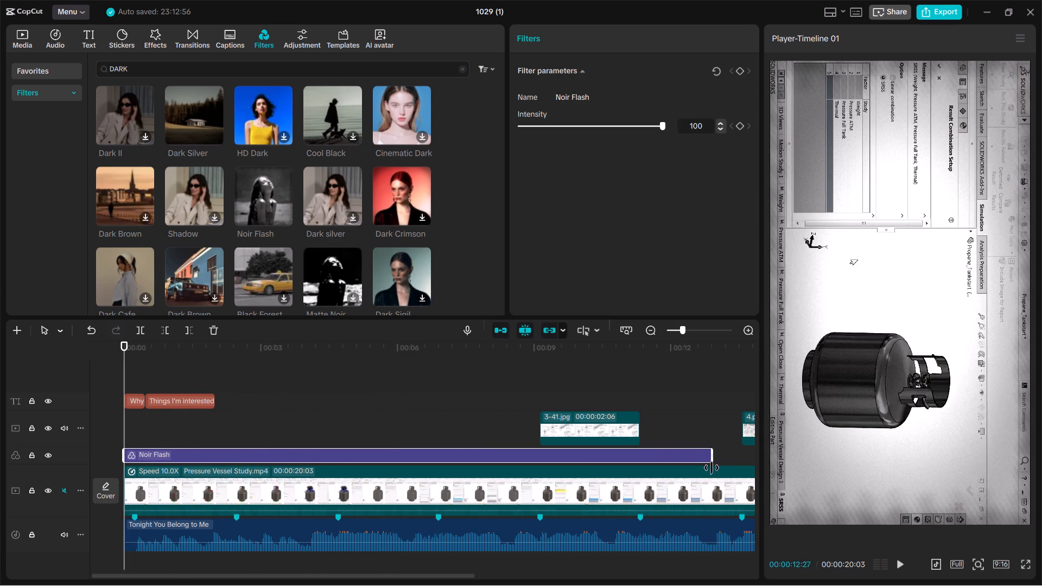
pyautogui.moveTo(711, 468); pyautogui.dragTo(430, 469)
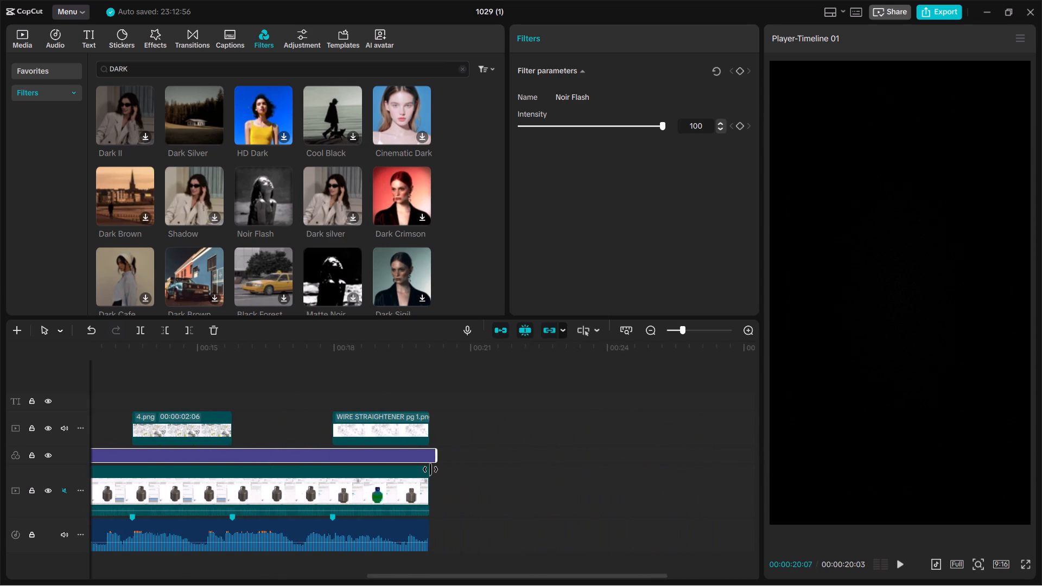
pyautogui.moveTo(430, 469); pyautogui.dragTo(424, 469)
# Preview the Matte Noir, BW 1 and Velvet Matte filters among the DARK search results.
pyautogui.click(341, 270)
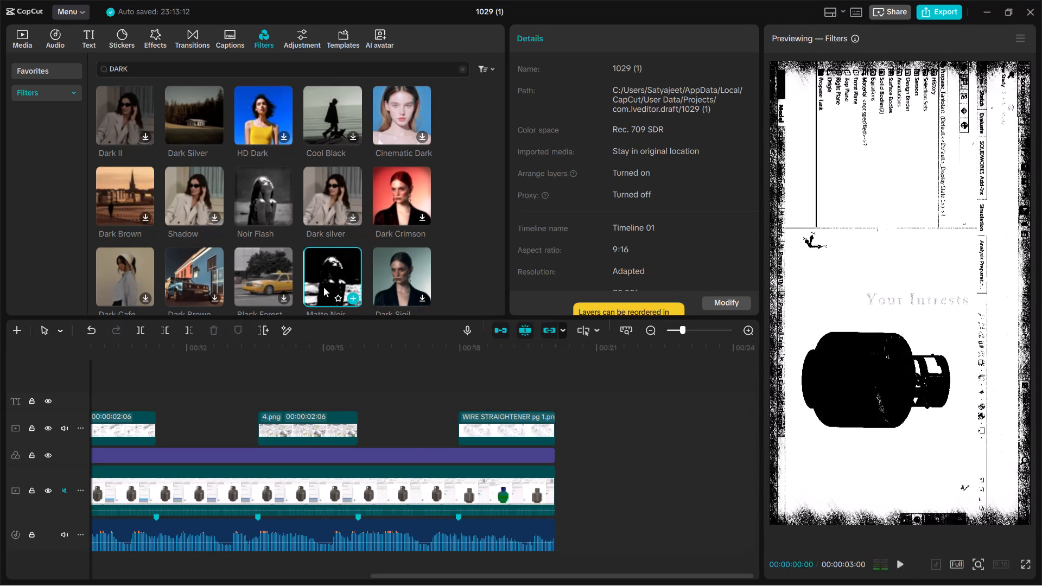
pyautogui.scroll(-4, 200, 190)
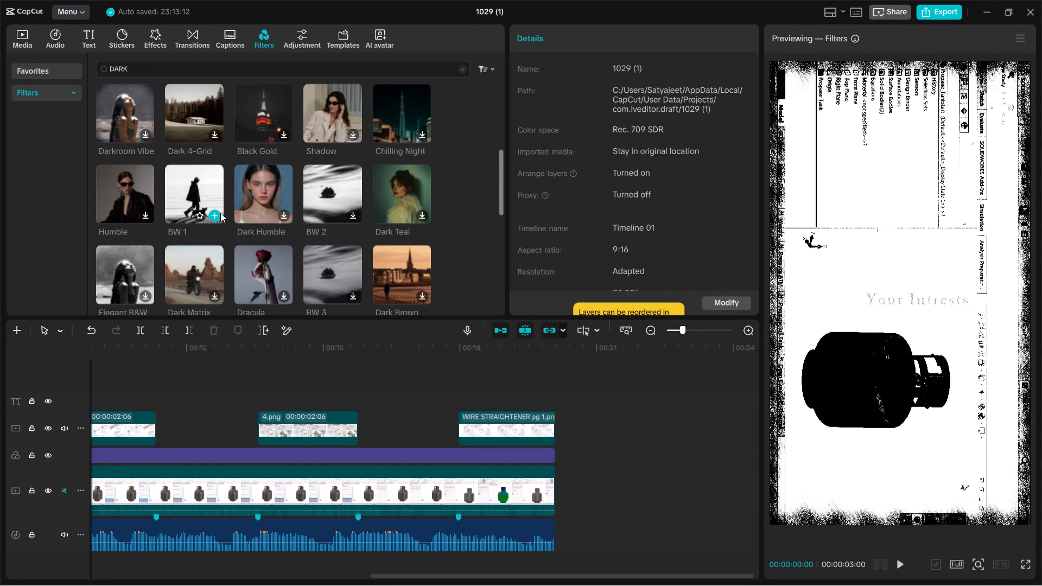
pyautogui.click(211, 200)
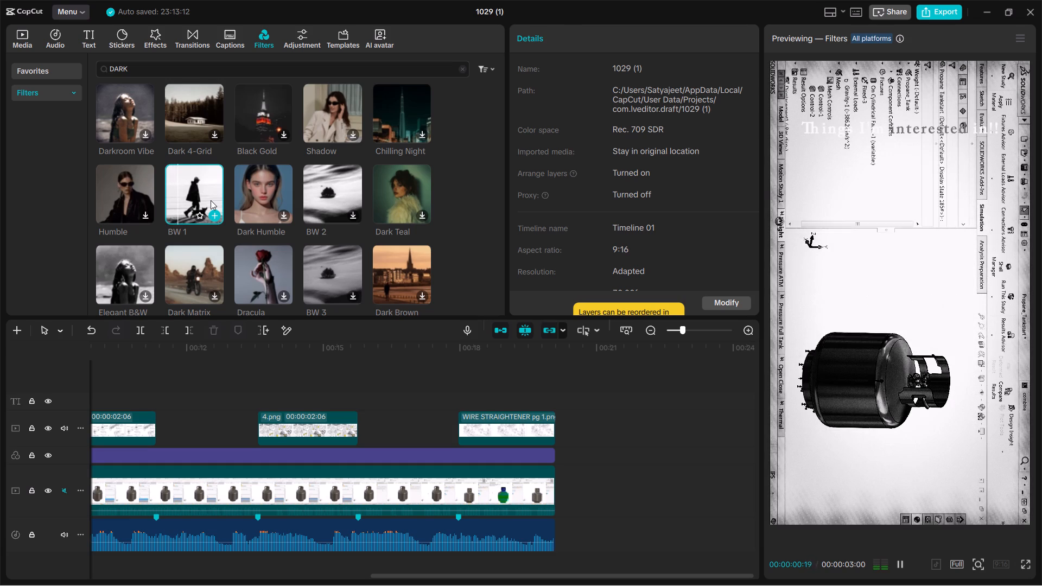
pyautogui.scroll(-2, 259, 200)
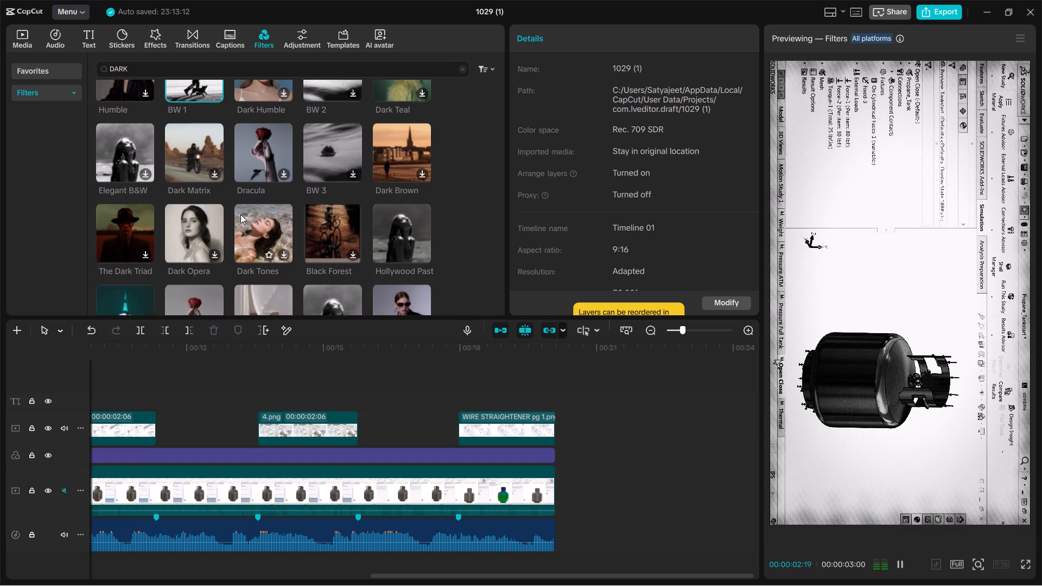
pyautogui.scroll(-3, 240, 214)
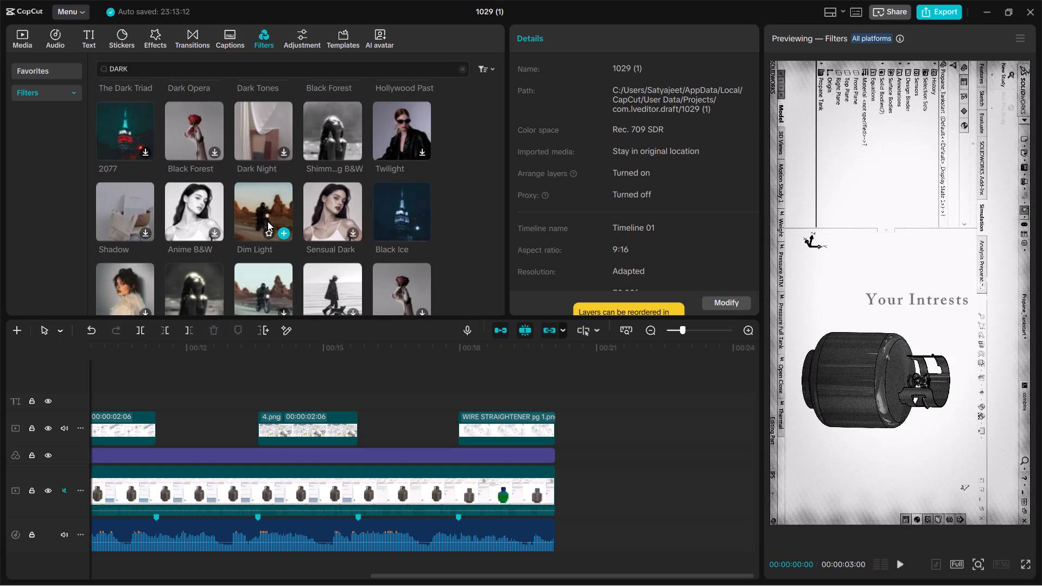
pyautogui.scroll(-4, 262, 225)
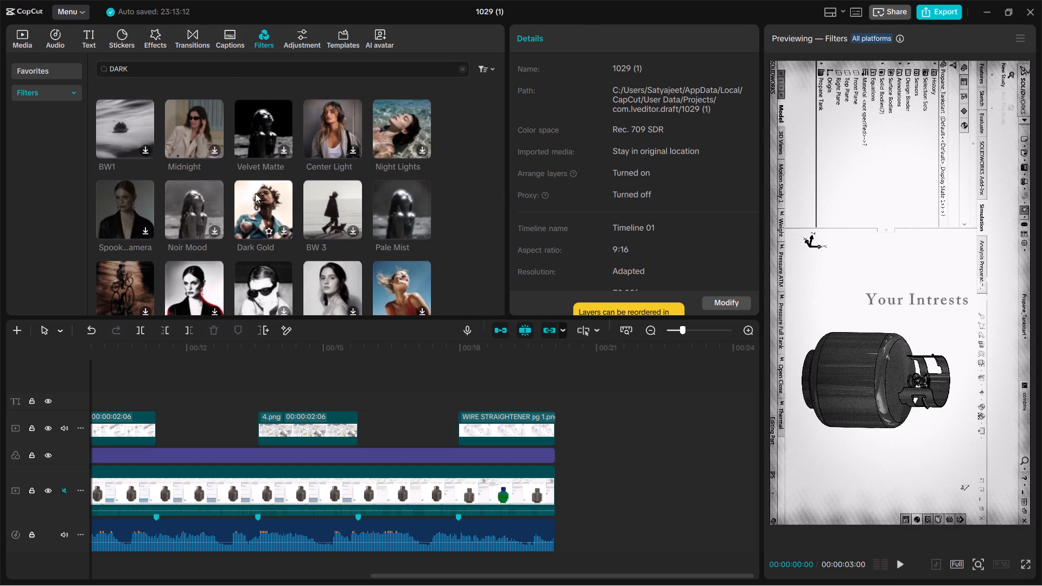
pyautogui.click(255, 136)
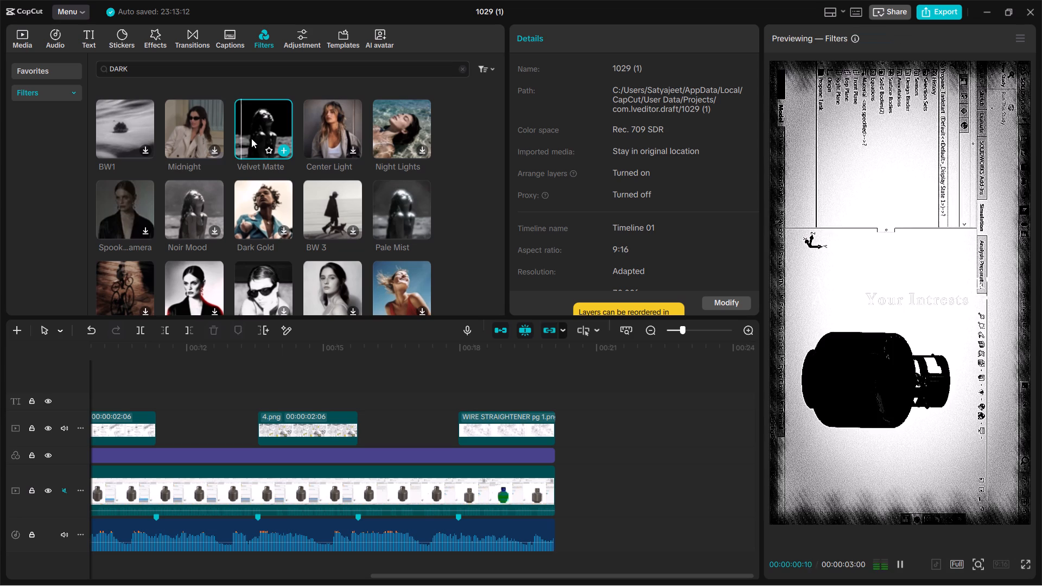
pyautogui.click(250, 140)
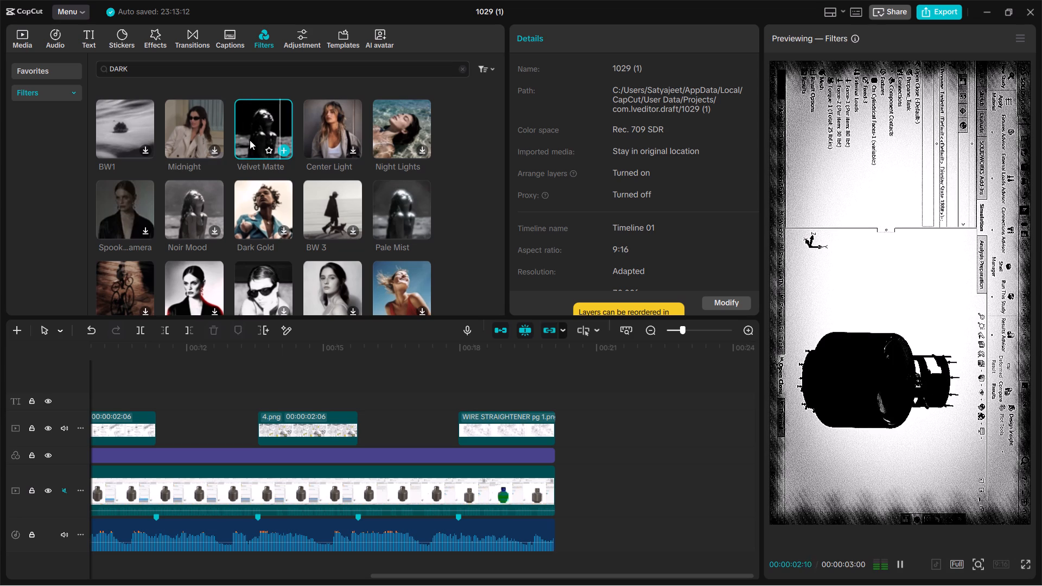
# Add the Velvet Matte filter on a new track above the titles, starting at about 14 s, and scrub through that section.
pyautogui.moveTo(250, 140); pyautogui.dragTo(281, 427)
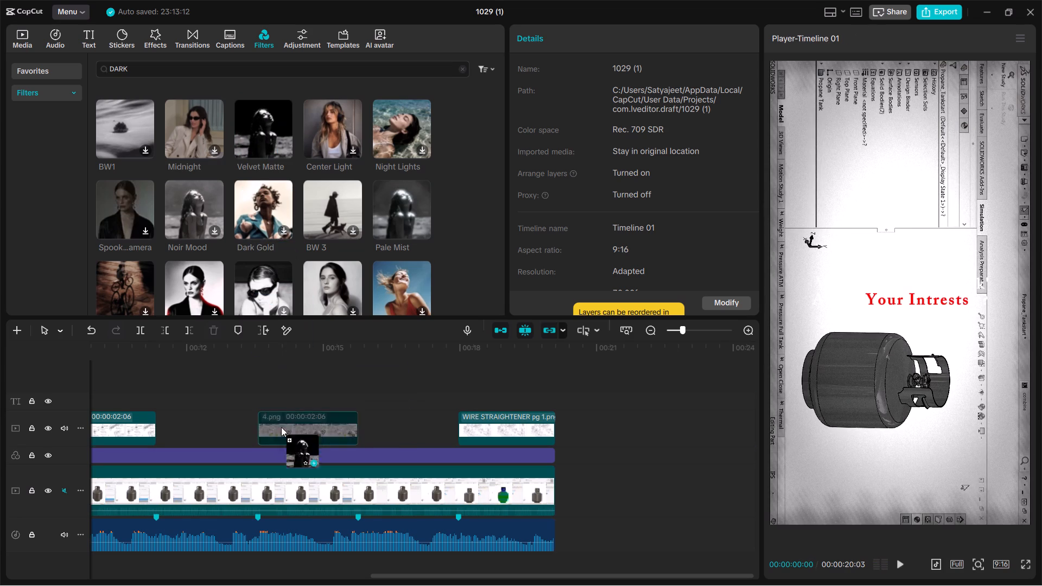
pyautogui.moveTo(281, 427); pyautogui.dragTo(291, 377)
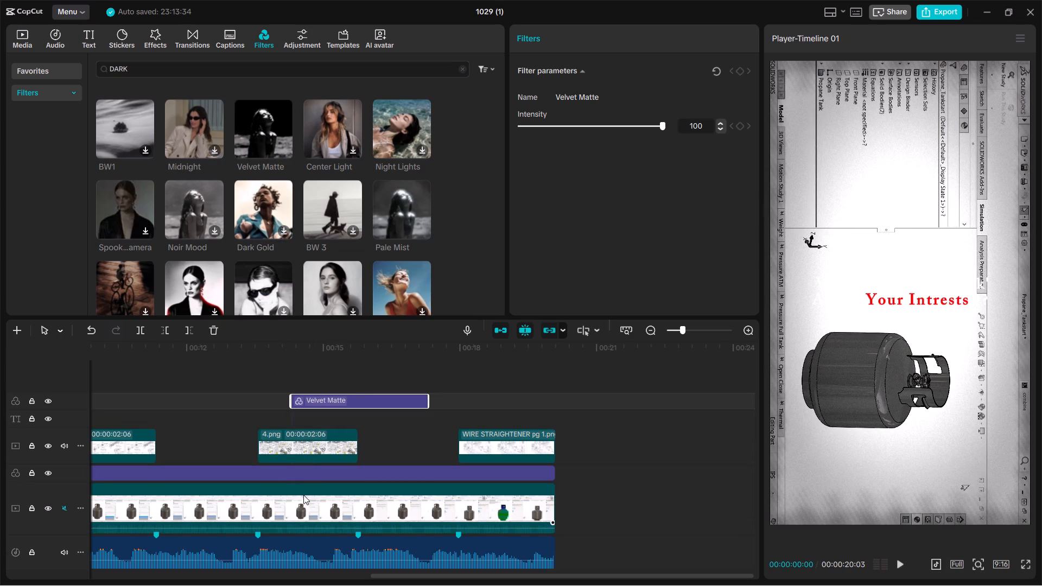
pyautogui.moveTo(304, 501); pyautogui.dragTo(292, 492)
pyautogui.click(271, 375)
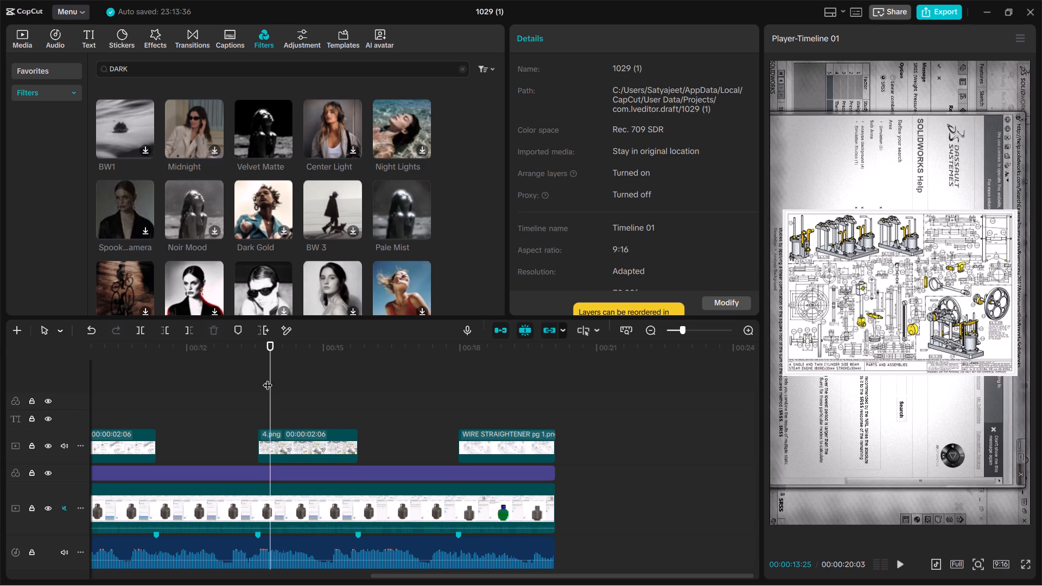
pyautogui.moveTo(266, 381); pyautogui.dragTo(338, 405)
pyautogui.scroll(3, 428, 441)
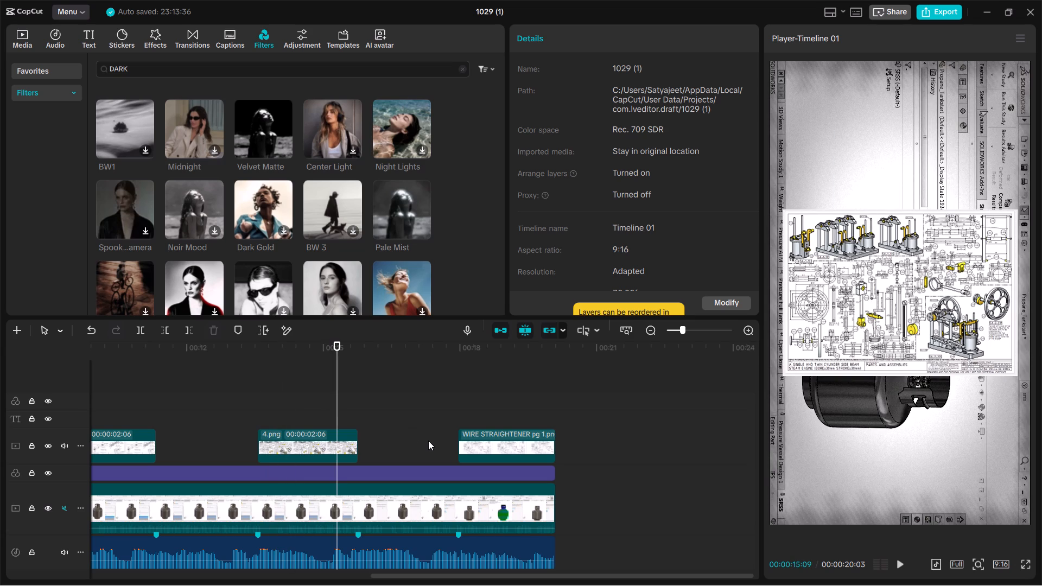
pyautogui.click(428, 441)
pyautogui.hotkey('ctrl', 'z')
pyautogui.moveTo(422, 379); pyautogui.dragTo(407, 390)
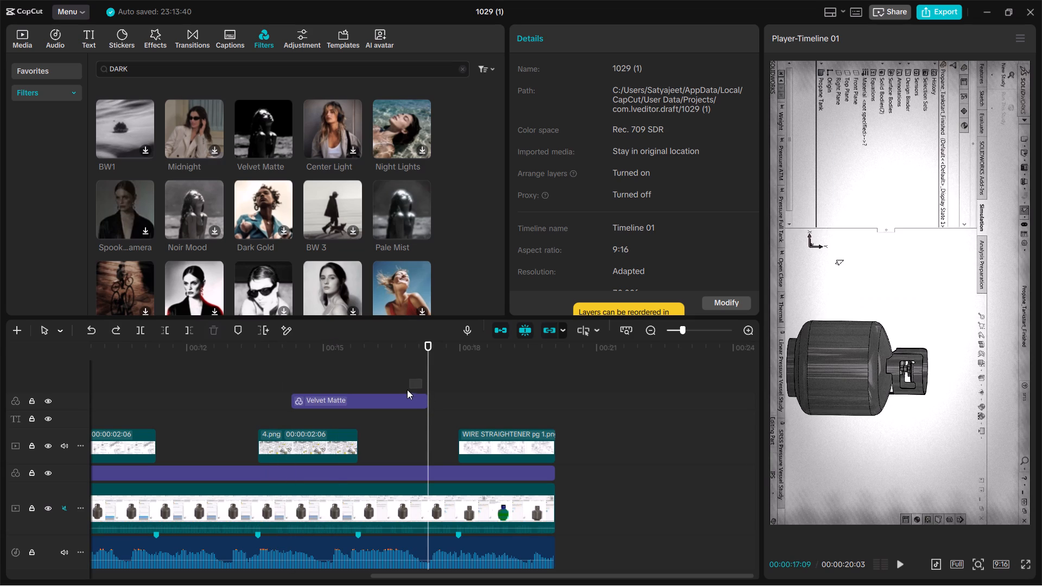
pyautogui.moveTo(407, 390); pyautogui.dragTo(406, 391)
pyautogui.moveTo(427, 376); pyautogui.dragTo(361, 394)
pyautogui.click(451, 397)
pyautogui.moveTo(444, 403); pyautogui.dragTo(386, 408)
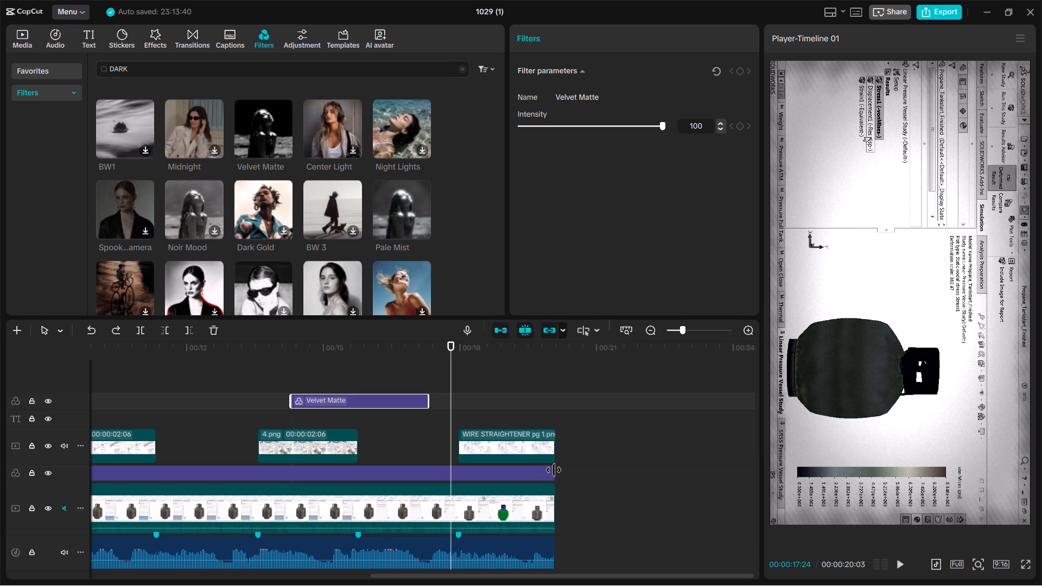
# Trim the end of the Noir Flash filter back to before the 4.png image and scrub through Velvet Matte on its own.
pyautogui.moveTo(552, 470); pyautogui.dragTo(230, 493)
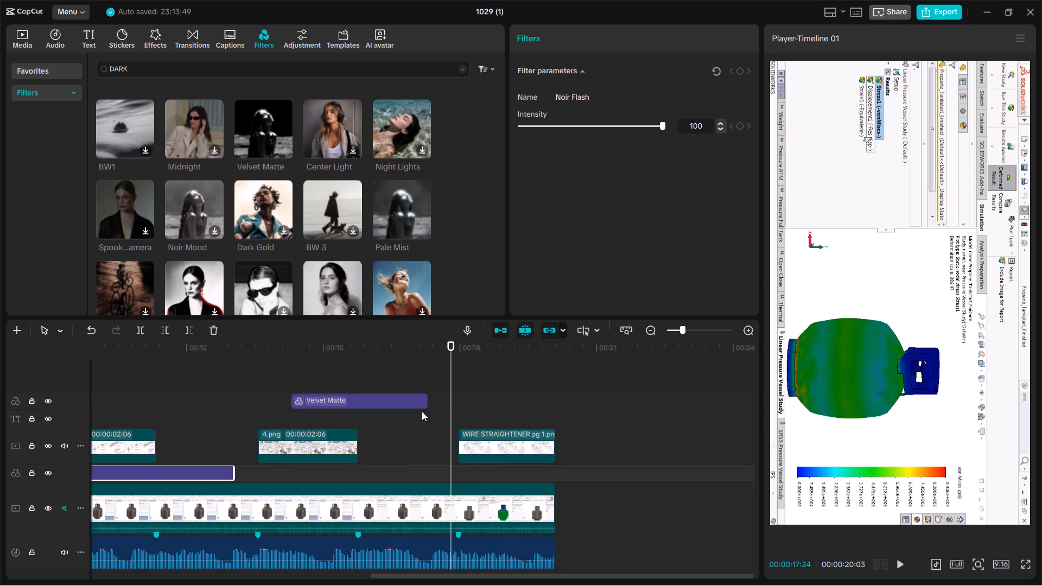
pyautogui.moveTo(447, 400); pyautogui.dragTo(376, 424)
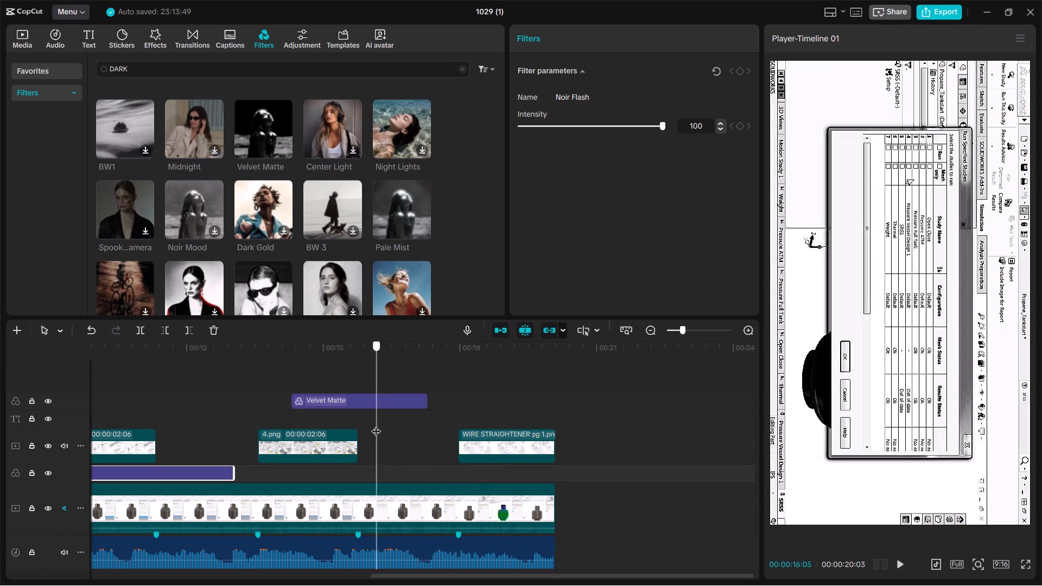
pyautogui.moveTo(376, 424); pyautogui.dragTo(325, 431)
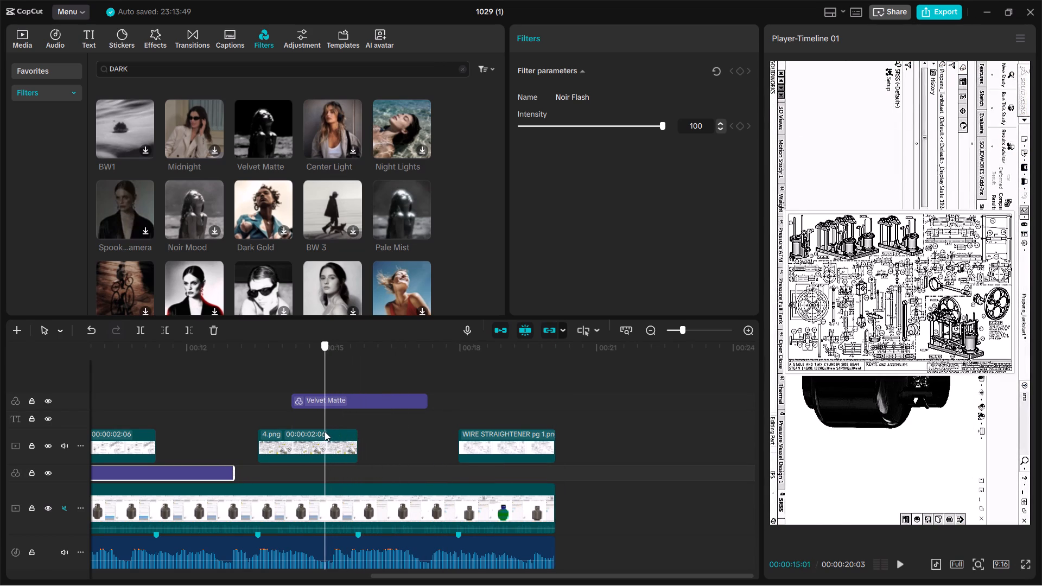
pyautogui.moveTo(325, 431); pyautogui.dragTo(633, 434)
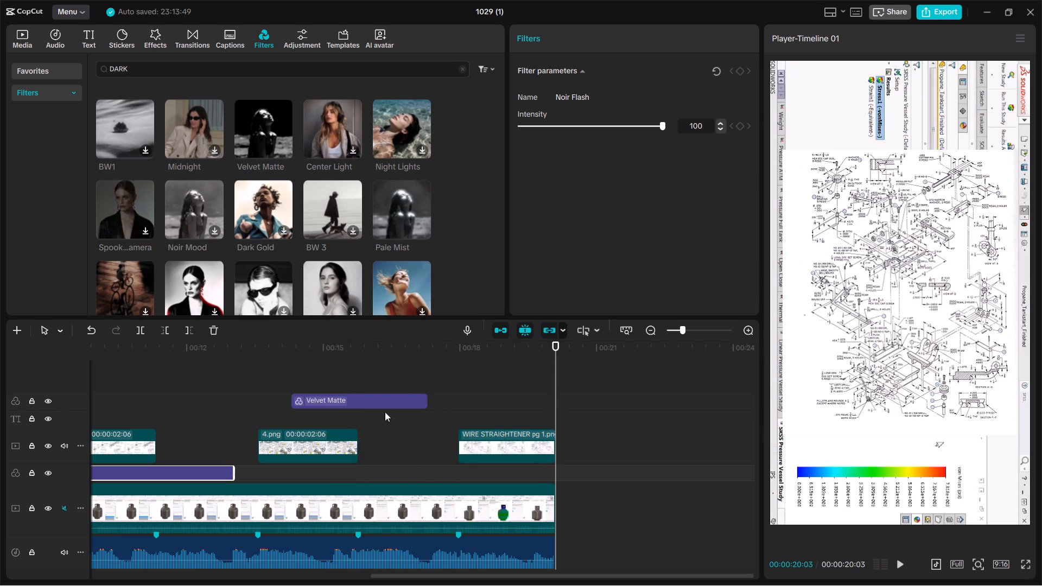
# Move the Velvet Matte filter to the end of the Pressure Vessel Study clip on the Noir Flash track, replacing the deleted Noir Flash filter.
pyautogui.moveTo(376, 399); pyautogui.dragTo(504, 473)
pyautogui.moveTo(266, 461); pyautogui.dragTo(218, 461)
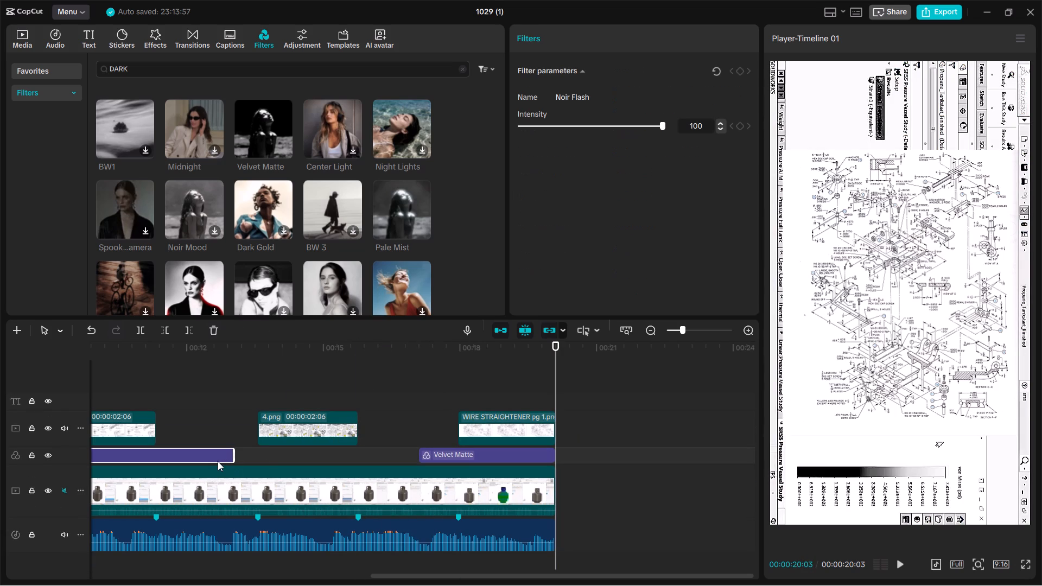
pyautogui.press('Delete')
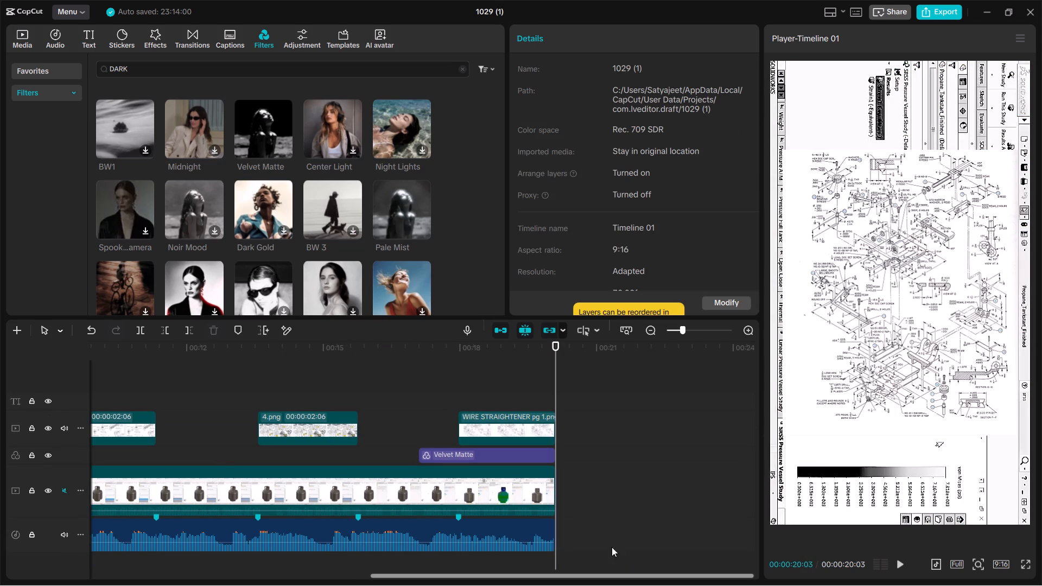
# Extend the Velvet Matte filter back to the timeline's start and play the opening up to the 3-41.jpg image.
pyautogui.click(423, 458)
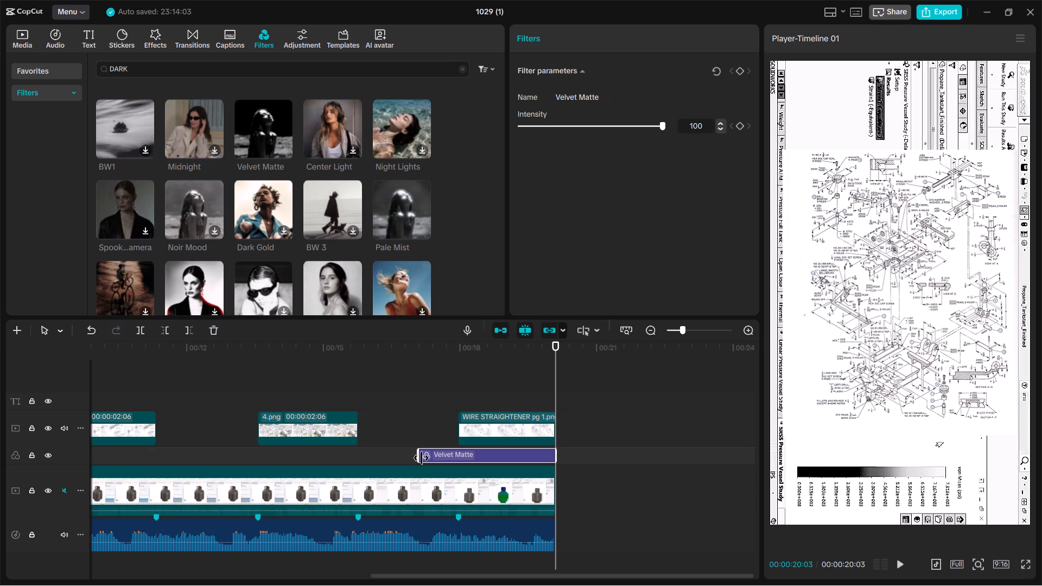
pyautogui.moveTo(418, 455); pyautogui.dragTo(54, 474)
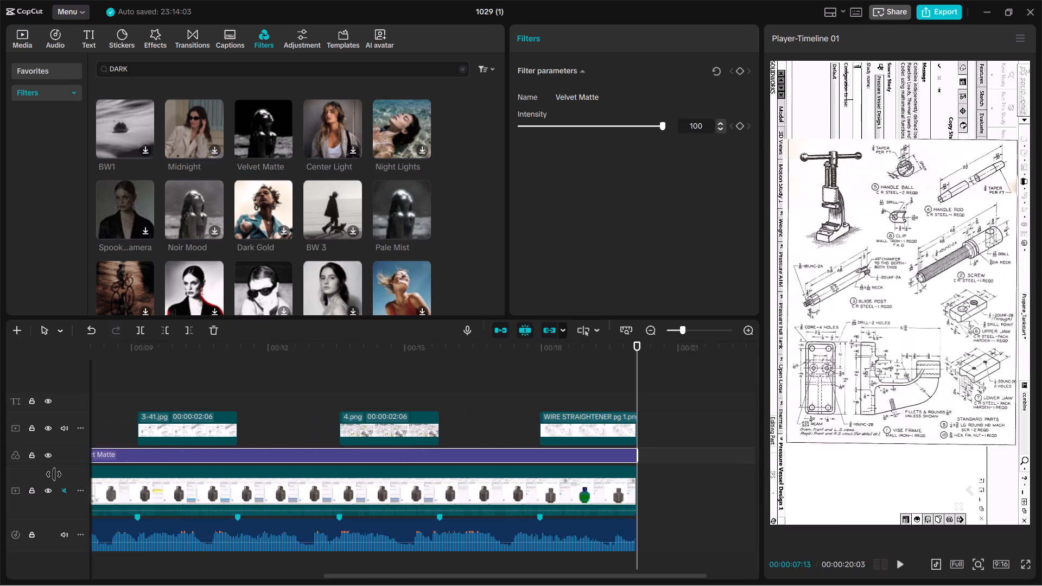
pyautogui.moveTo(54, 474); pyautogui.dragTo(34, 473)
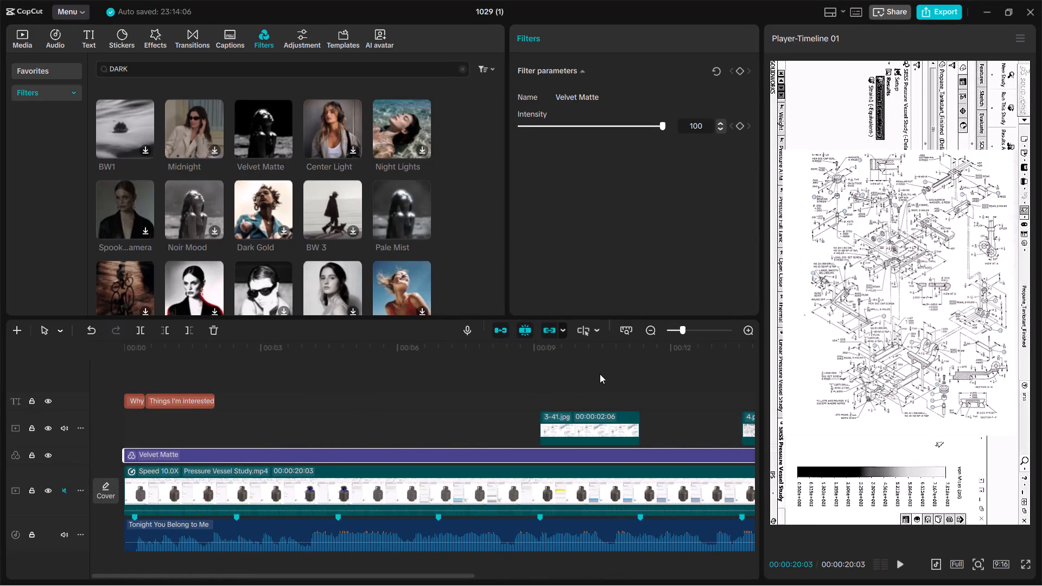
pyautogui.press('space')
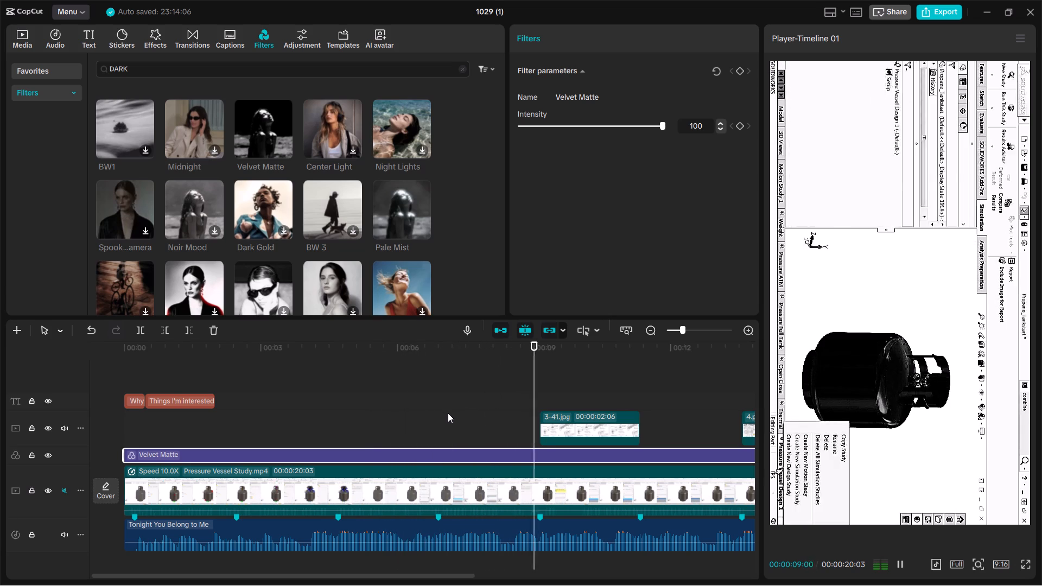
pyautogui.press('space')
# Search the video effects for bleek blur and add the Blur effect at the timeline's start, on a track above Velvet Matte.
pyautogui.click(166, 41)
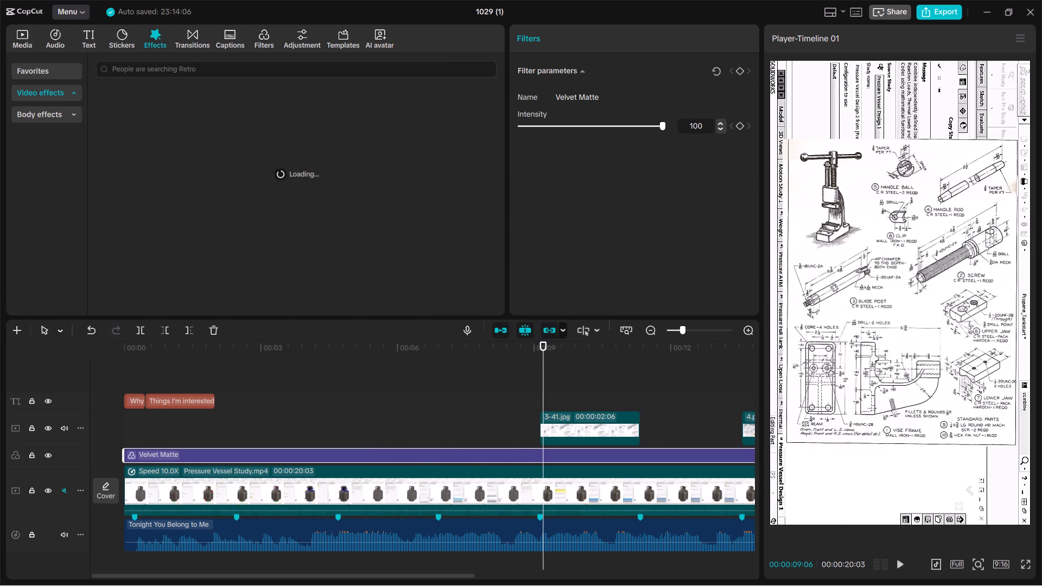
pyautogui.click(188, 69)
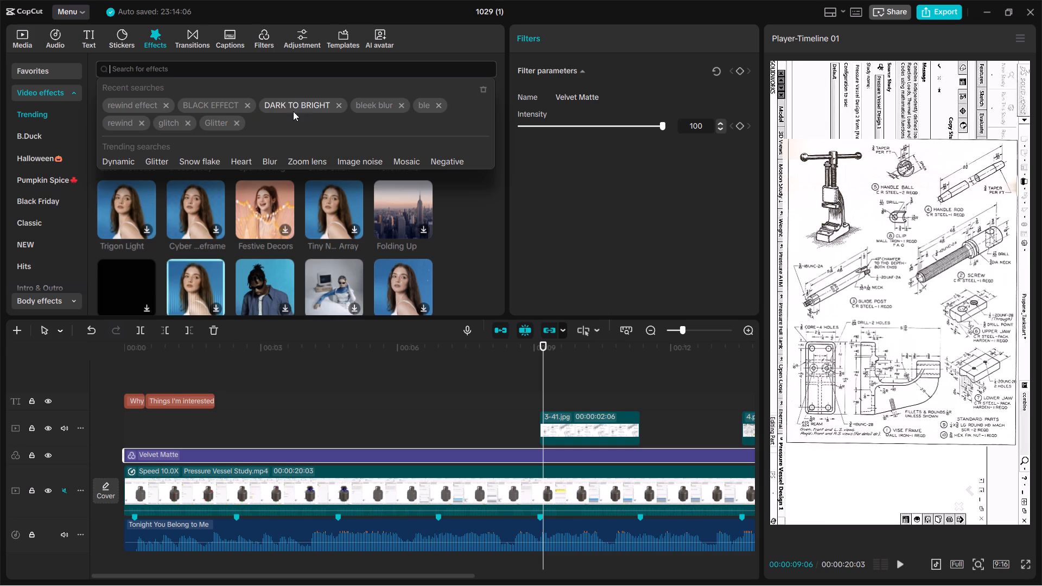
pyautogui.click(374, 107)
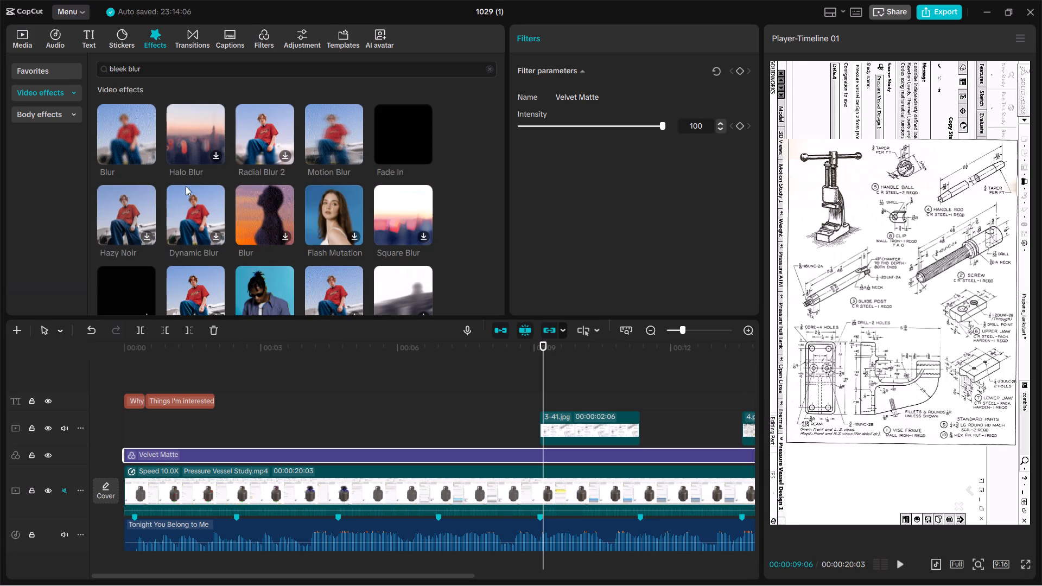
pyautogui.click(136, 137)
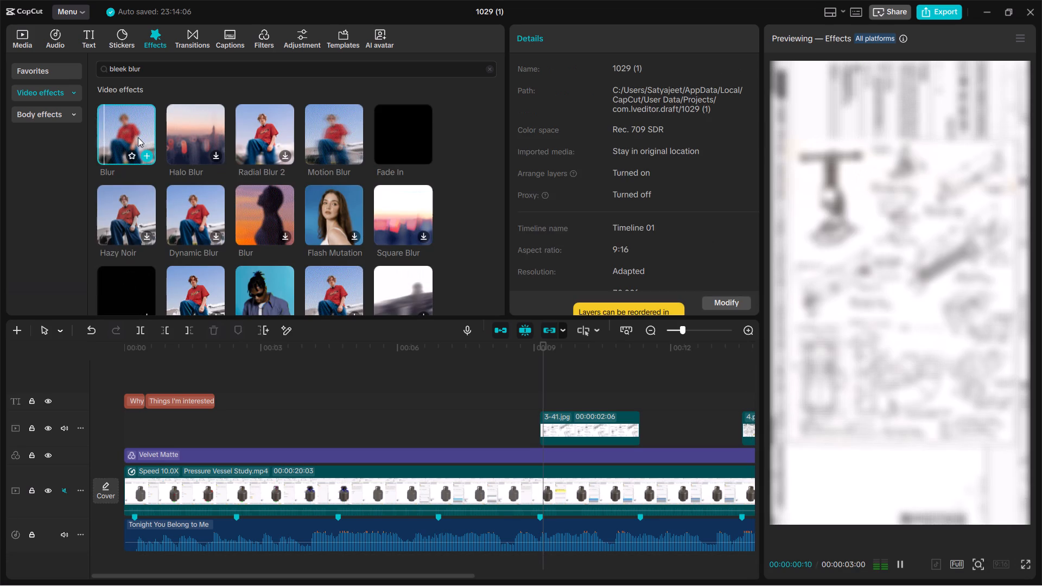
pyautogui.moveTo(133, 132); pyautogui.dragTo(147, 453)
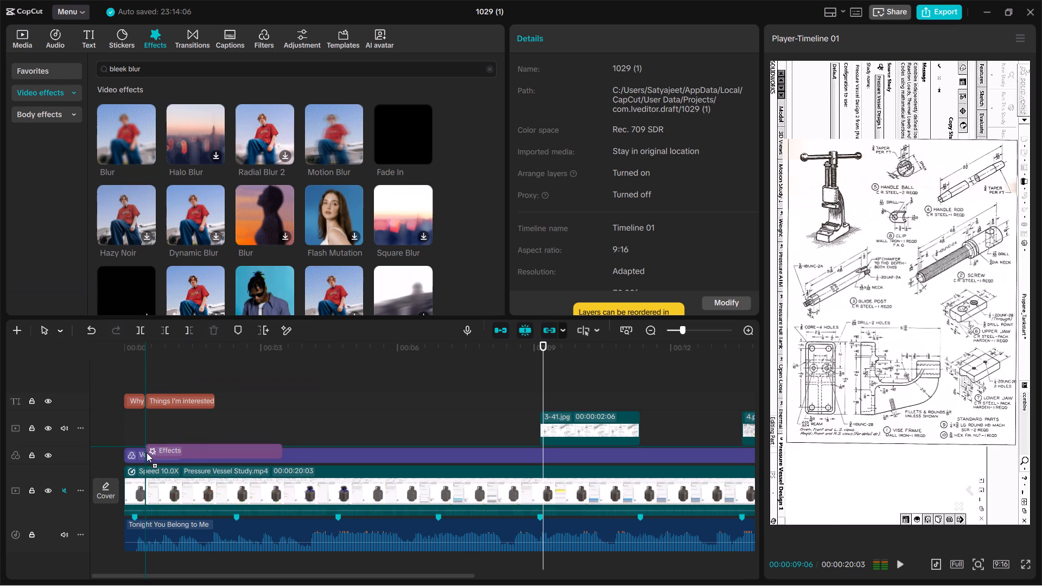
pyautogui.moveTo(147, 453); pyautogui.dragTo(125, 445)
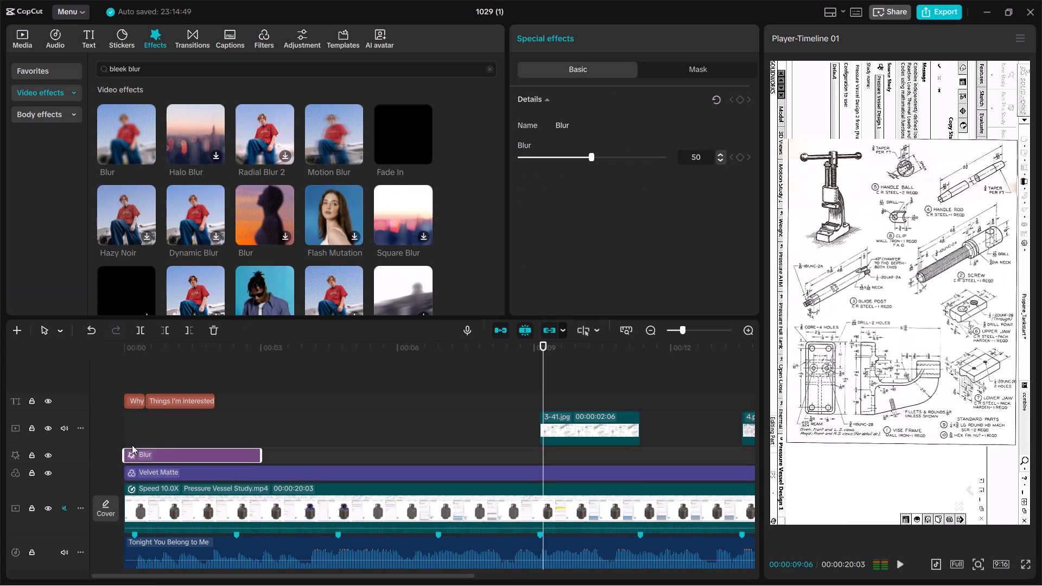
# Scrub and replay the opening to check the Blur effect behind the titles.
pyautogui.click(258, 407)
pyautogui.moveTo(258, 407); pyautogui.dragTo(157, 424)
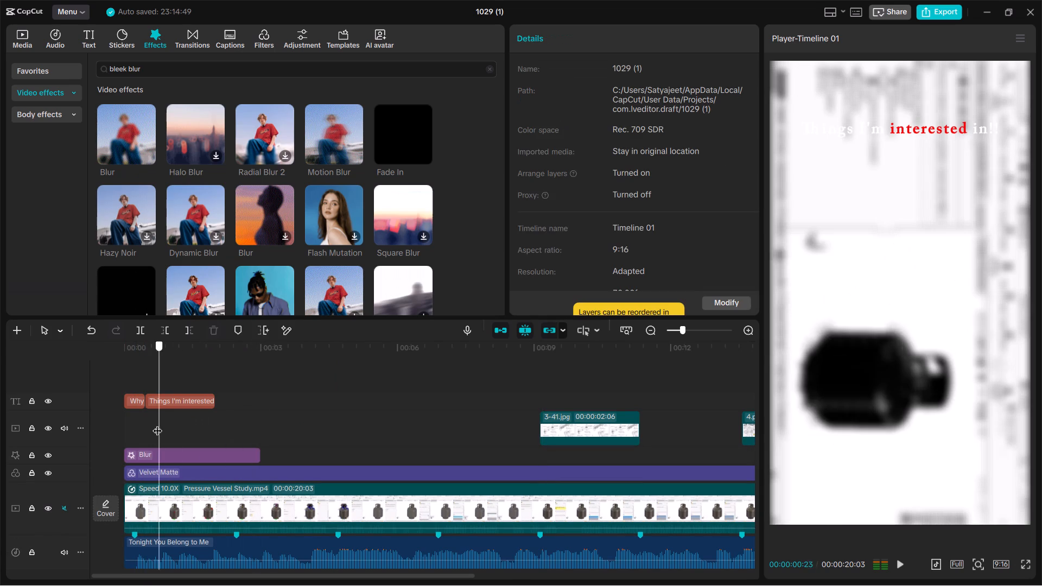
pyautogui.moveTo(157, 424); pyautogui.dragTo(197, 445)
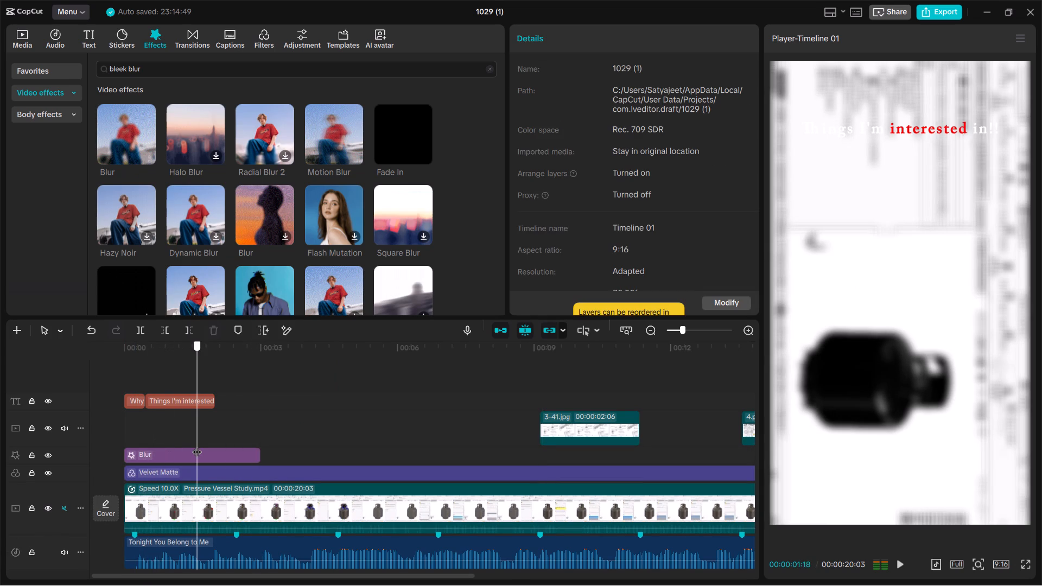
pyautogui.moveTo(197, 445); pyautogui.dragTo(95, 447)
pyautogui.press('space')
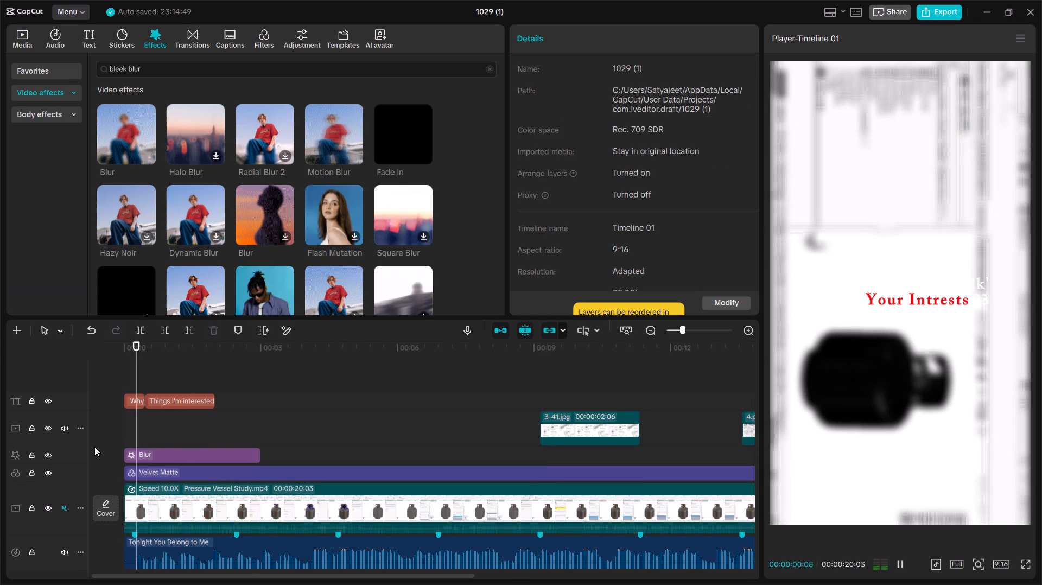
pyautogui.press('space')
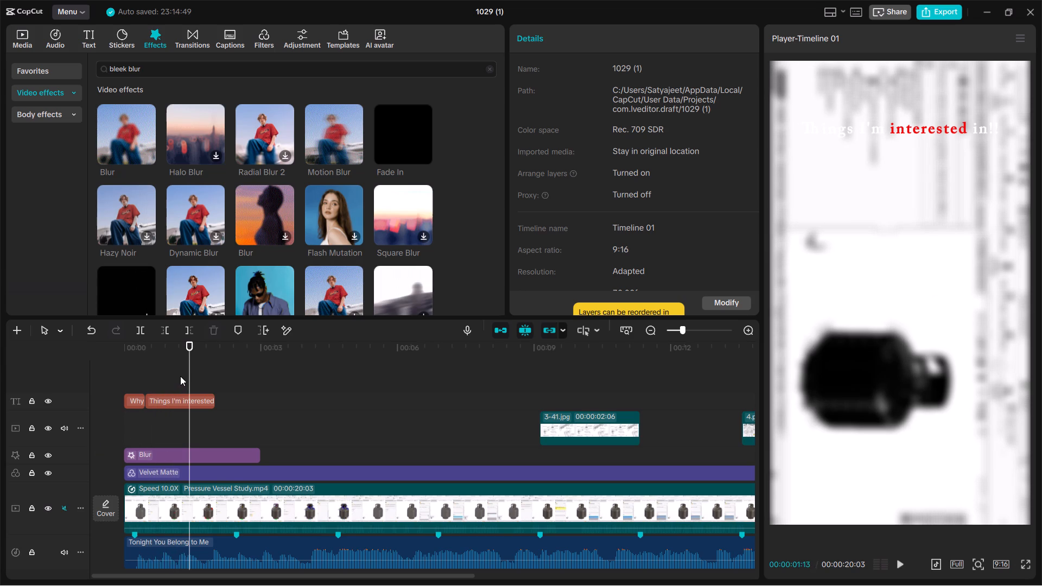
pyautogui.moveTo(186, 371); pyautogui.dragTo(92, 410)
pyautogui.press('space')
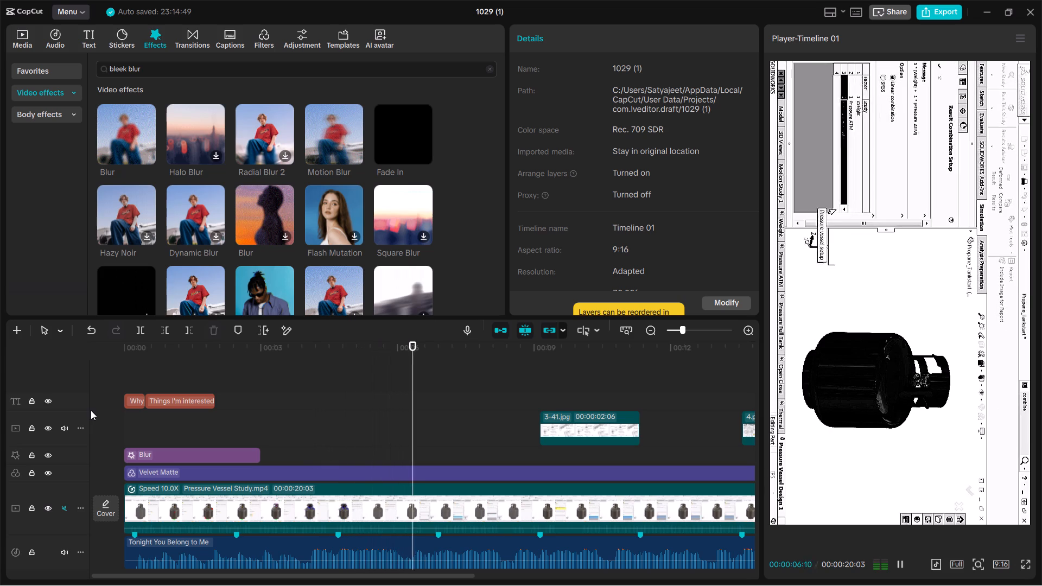
# Scrub through the whole timeline and return to the opening titles to review the edit.
pyautogui.click(134, 397)
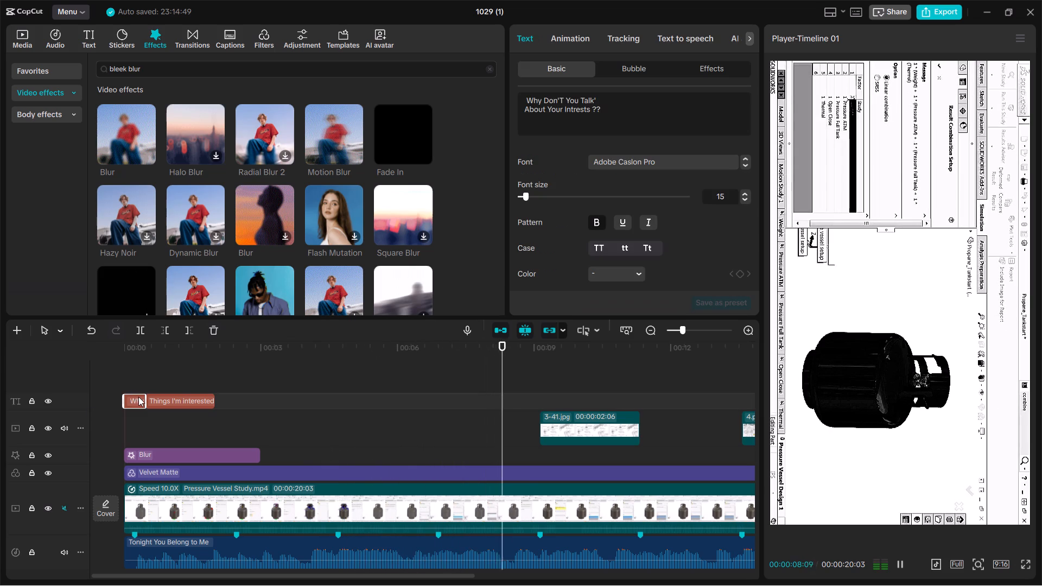
pyautogui.click(347, 415)
pyautogui.moveTo(348, 415); pyautogui.dragTo(710, 476)
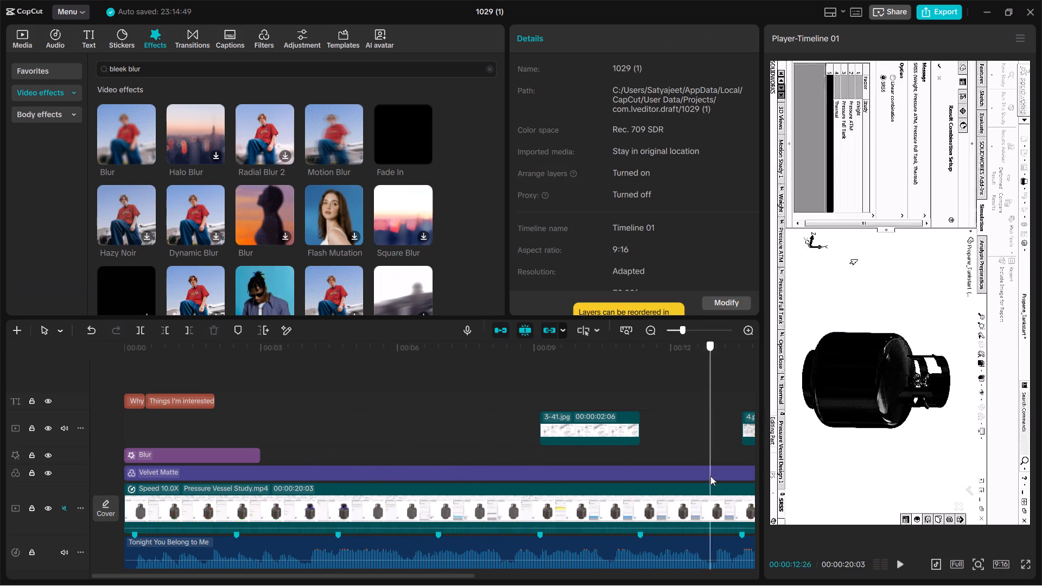
pyautogui.moveTo(710, 476); pyautogui.dragTo(608, 494)
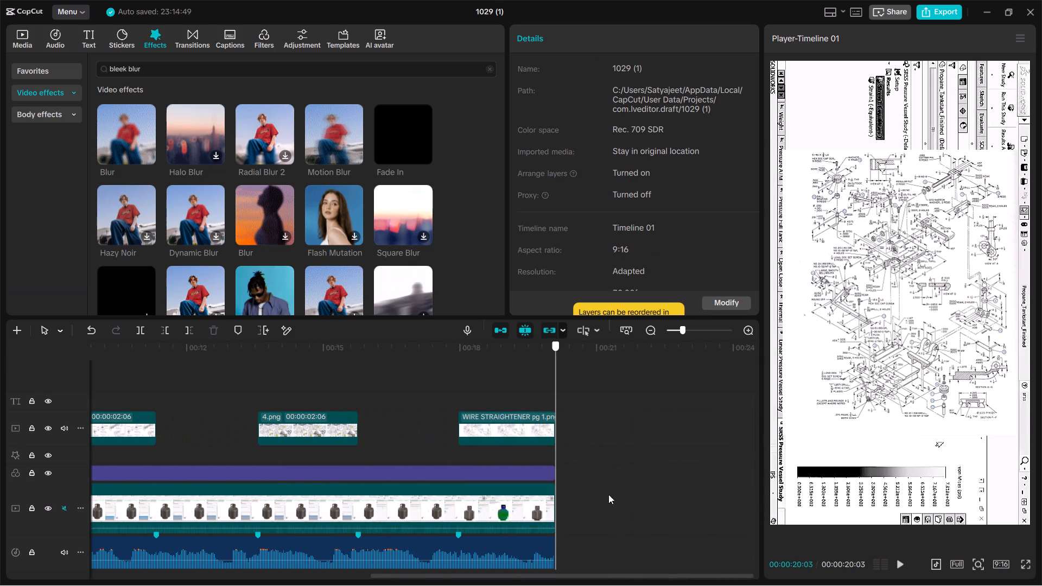
pyautogui.moveTo(608, 494); pyautogui.dragTo(444, 476)
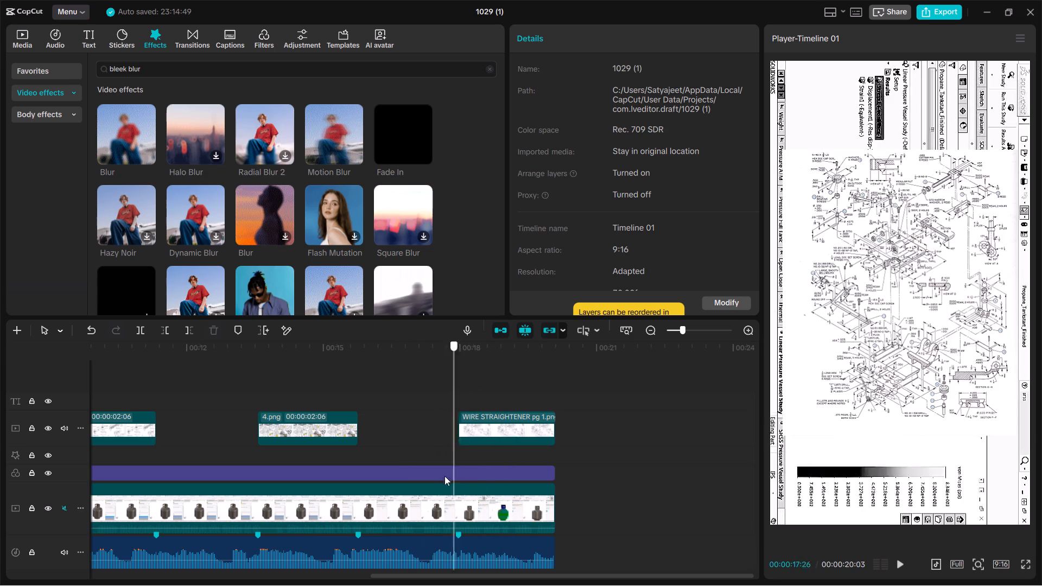
pyautogui.moveTo(444, 476); pyautogui.dragTo(90, 466)
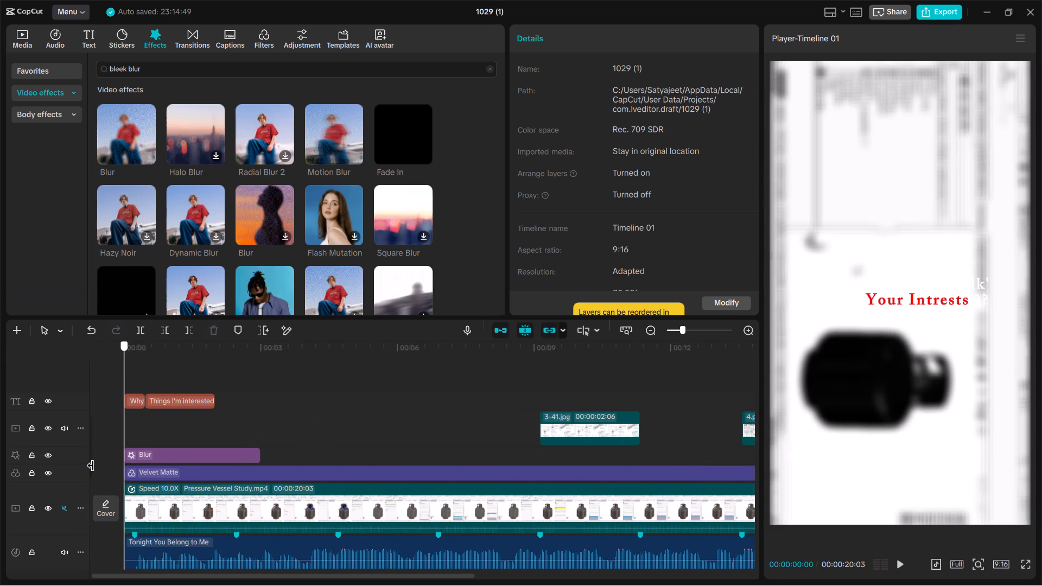
pyautogui.moveTo(90, 466); pyautogui.dragTo(157, 458)
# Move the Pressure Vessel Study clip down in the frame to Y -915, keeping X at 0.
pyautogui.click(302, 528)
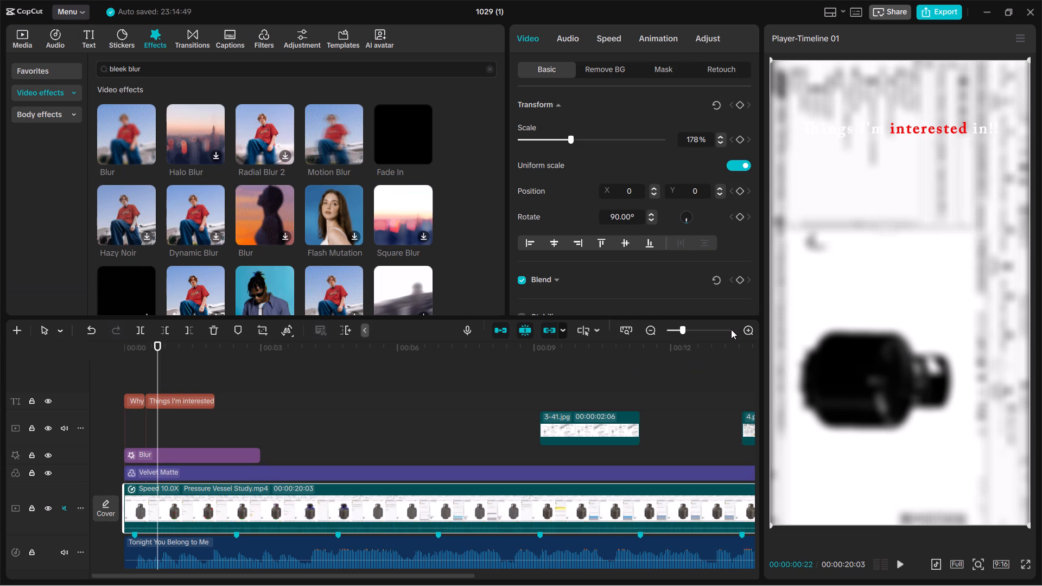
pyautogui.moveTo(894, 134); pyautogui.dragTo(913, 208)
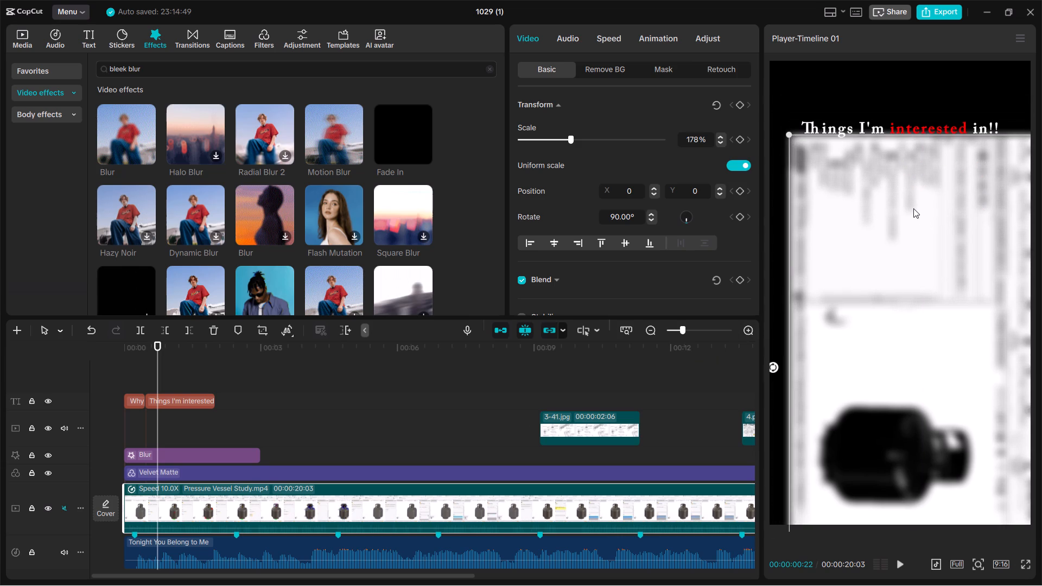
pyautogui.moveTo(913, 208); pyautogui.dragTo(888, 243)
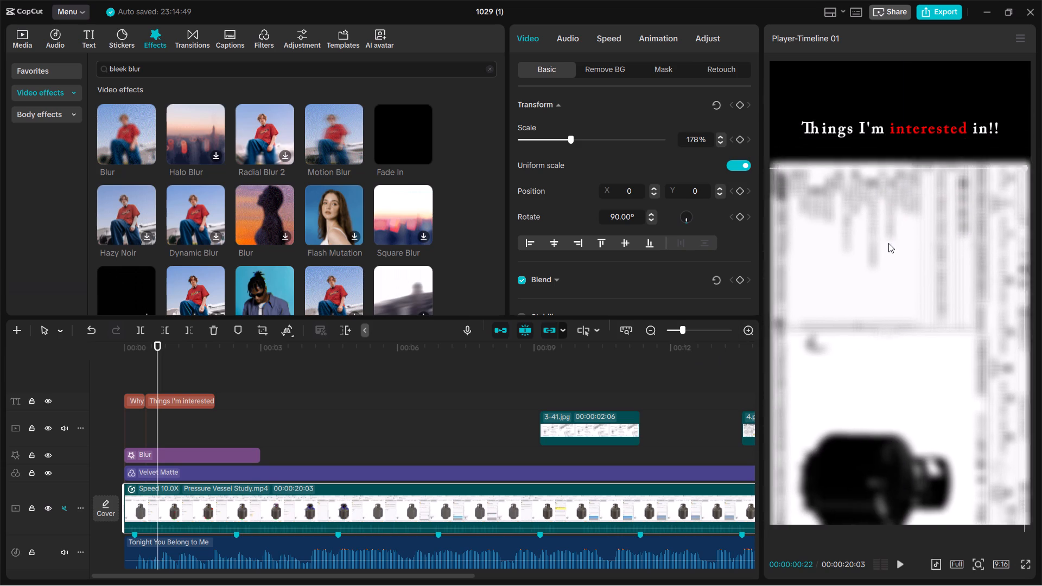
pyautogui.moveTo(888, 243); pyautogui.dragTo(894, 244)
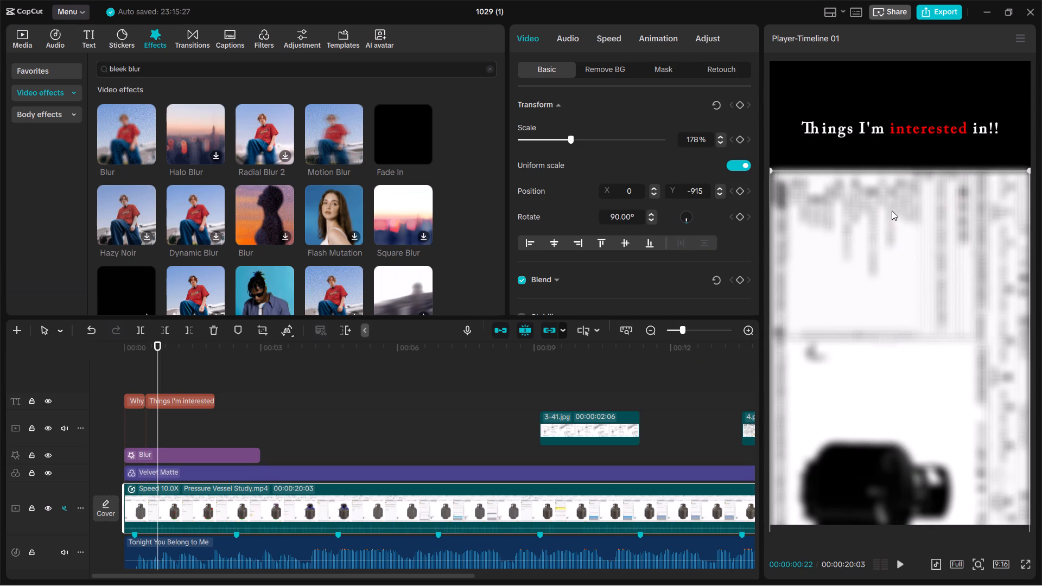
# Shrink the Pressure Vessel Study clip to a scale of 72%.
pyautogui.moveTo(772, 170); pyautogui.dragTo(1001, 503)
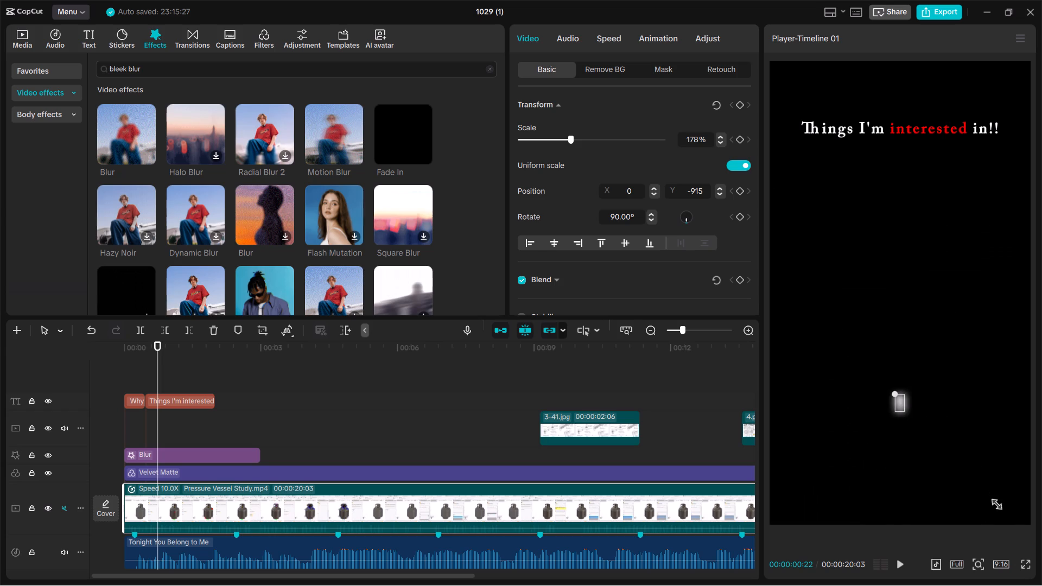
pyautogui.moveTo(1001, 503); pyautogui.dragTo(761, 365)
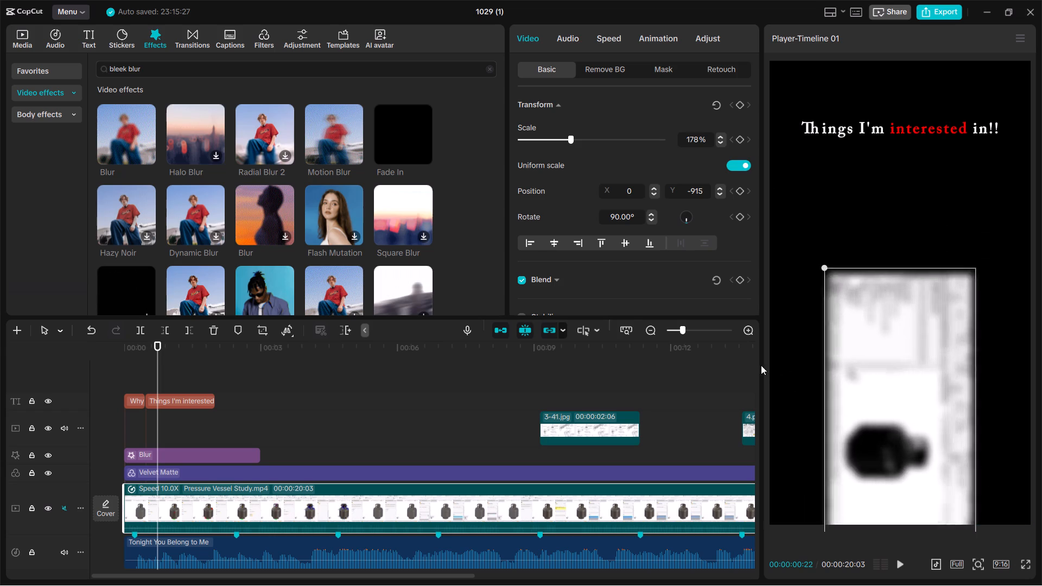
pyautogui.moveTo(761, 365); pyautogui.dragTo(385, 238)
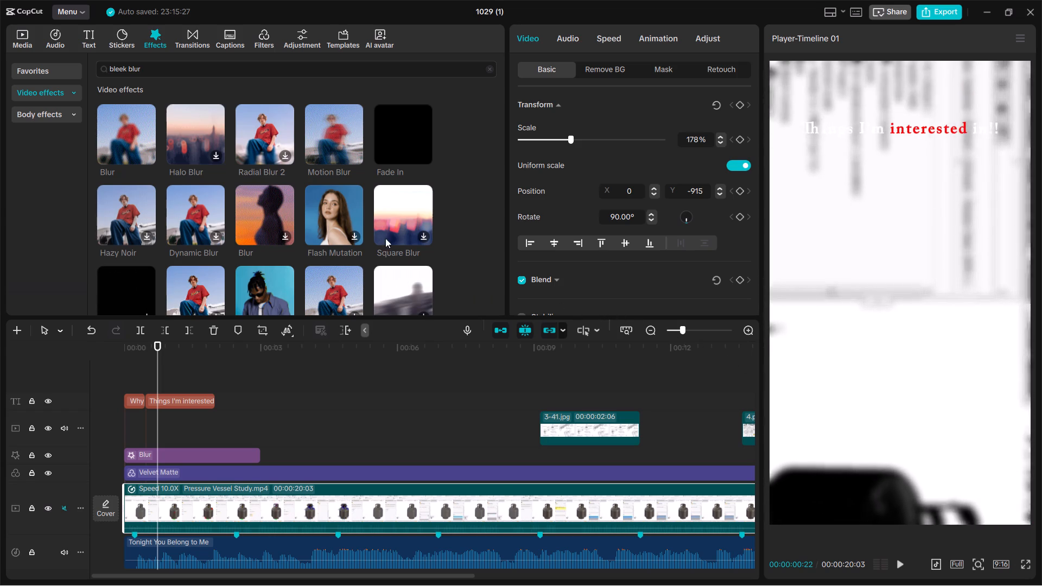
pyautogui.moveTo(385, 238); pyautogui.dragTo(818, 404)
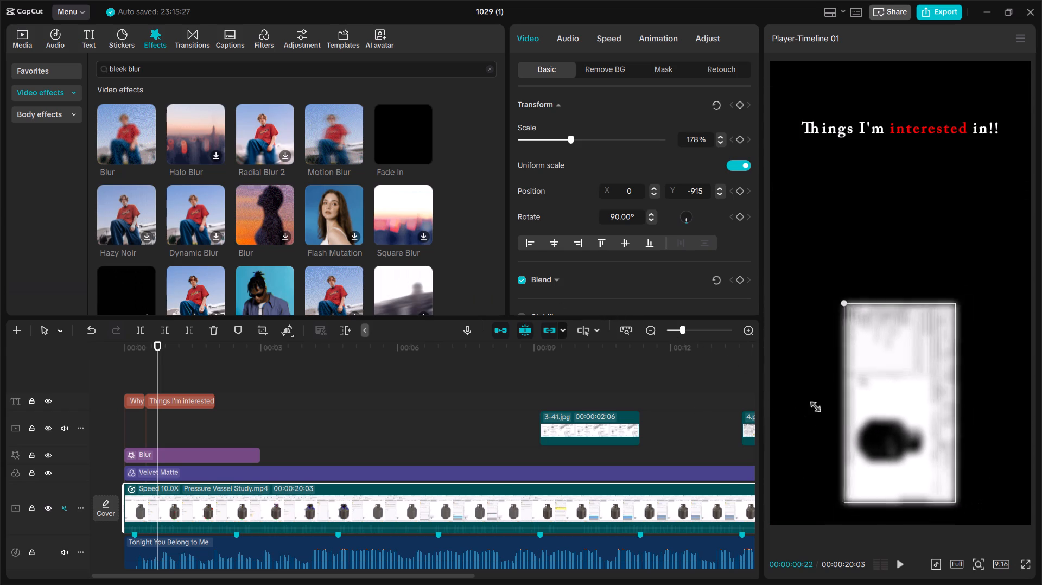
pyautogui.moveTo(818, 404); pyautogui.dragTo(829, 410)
# Bring the Pressure Vessel Study clip back up to Y -39 and enlarge it to 179% so it fills the frame.
pyautogui.moveTo(888, 415); pyautogui.dragTo(887, 296)
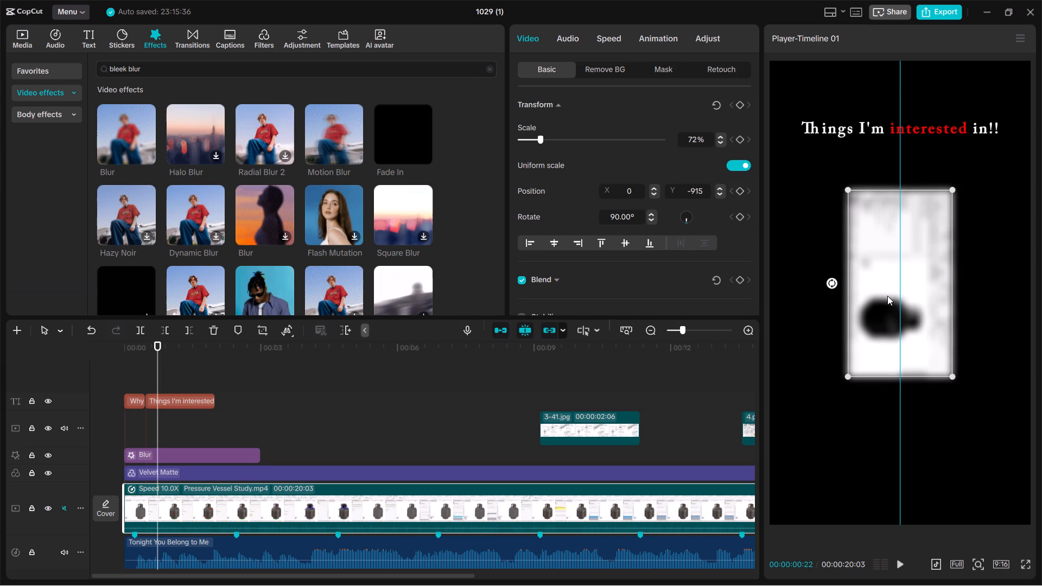
pyautogui.moveTo(887, 296); pyautogui.dragTo(886, 309)
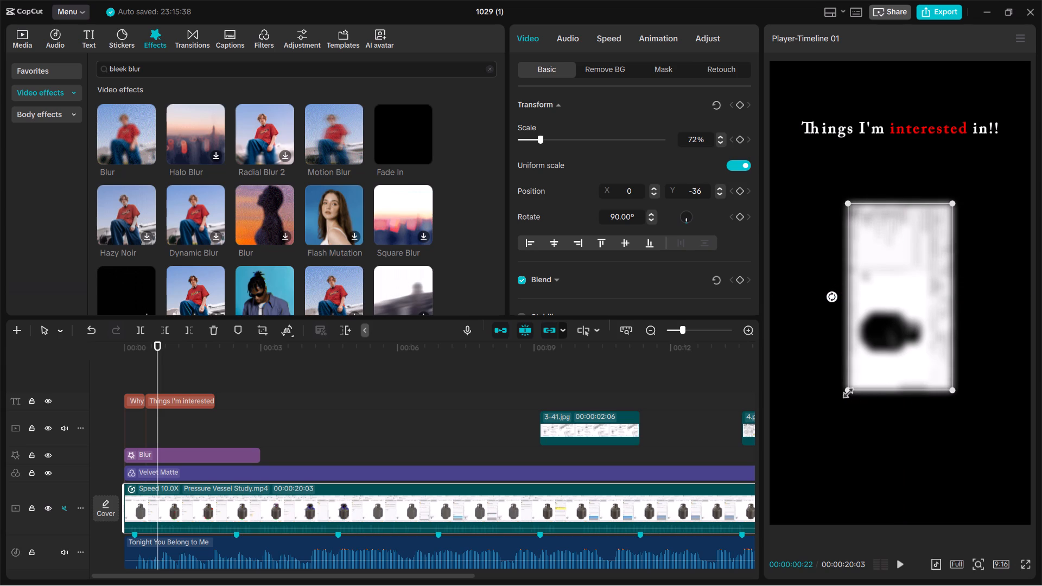
pyautogui.moveTo(850, 389); pyautogui.dragTo(731, 585)
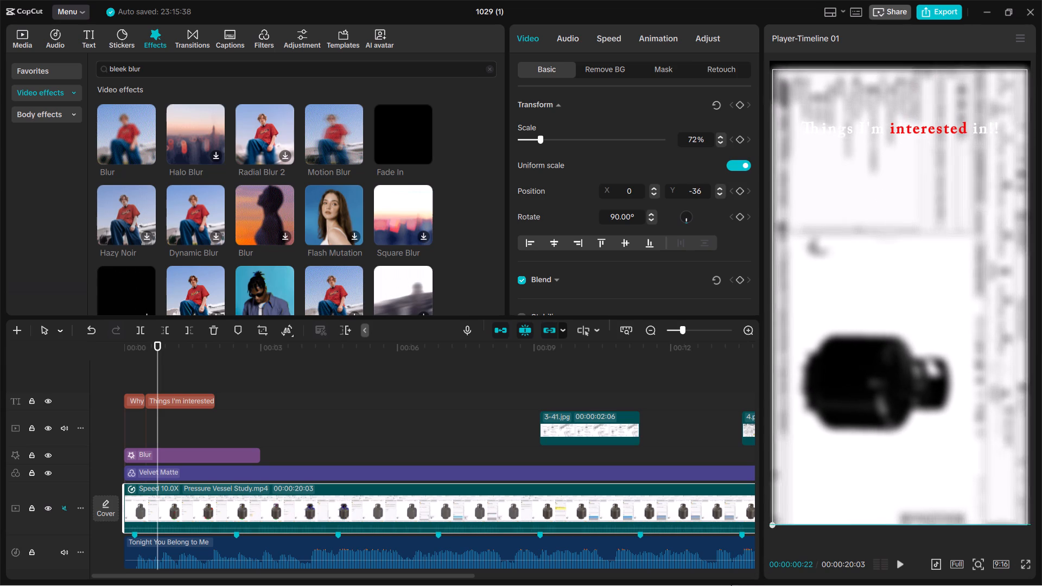
pyautogui.moveTo(731, 585); pyautogui.dragTo(727, 585)
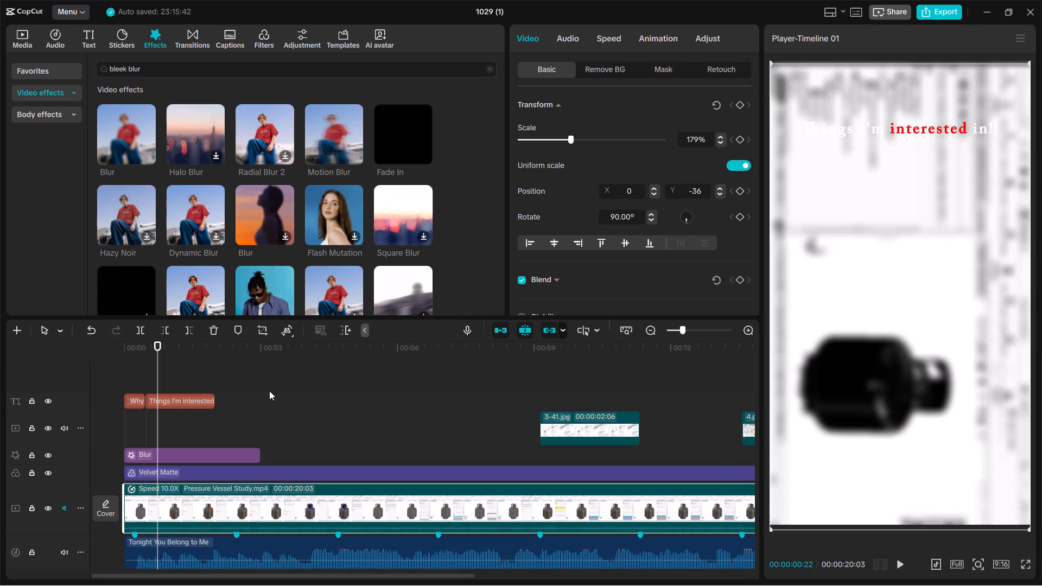
pyautogui.click(907, 128)
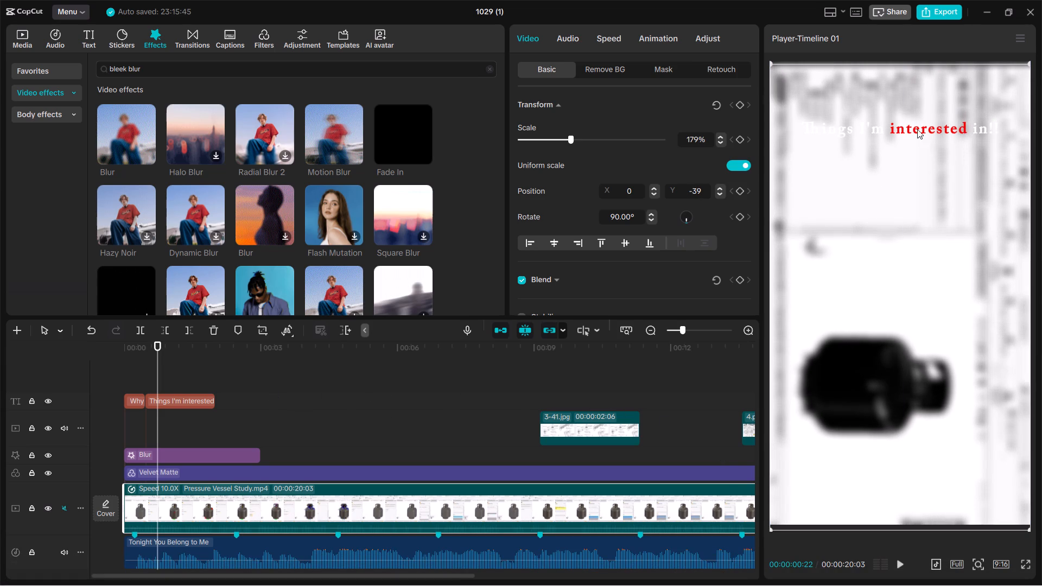
# Move the Things I'm interested in!! title to about 8 seconds on a new text track, freeing space after the first title.
pyautogui.click(935, 132)
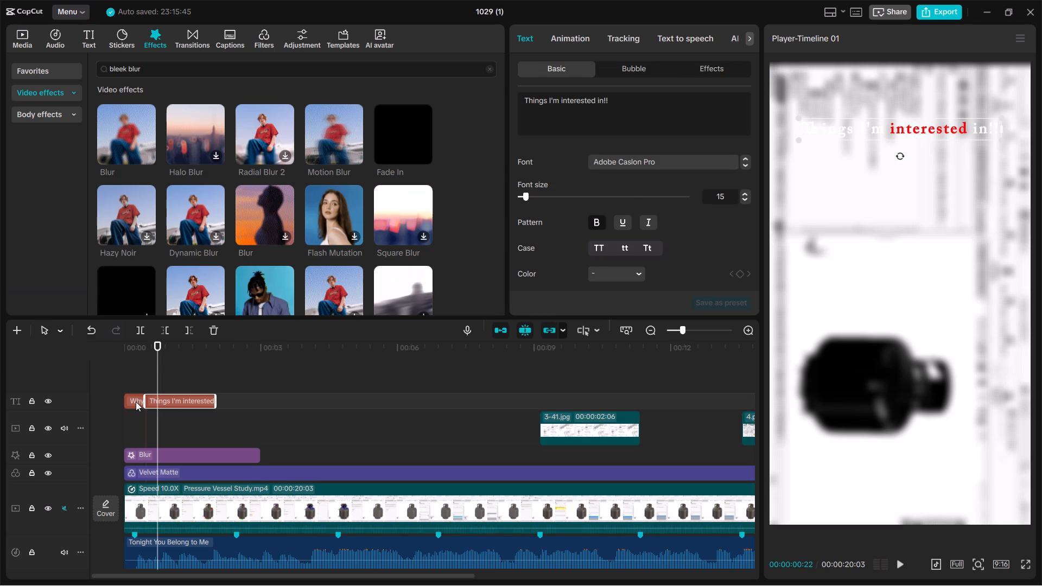
pyautogui.click(136, 402)
pyautogui.moveTo(143, 400); pyautogui.dragTo(186, 406)
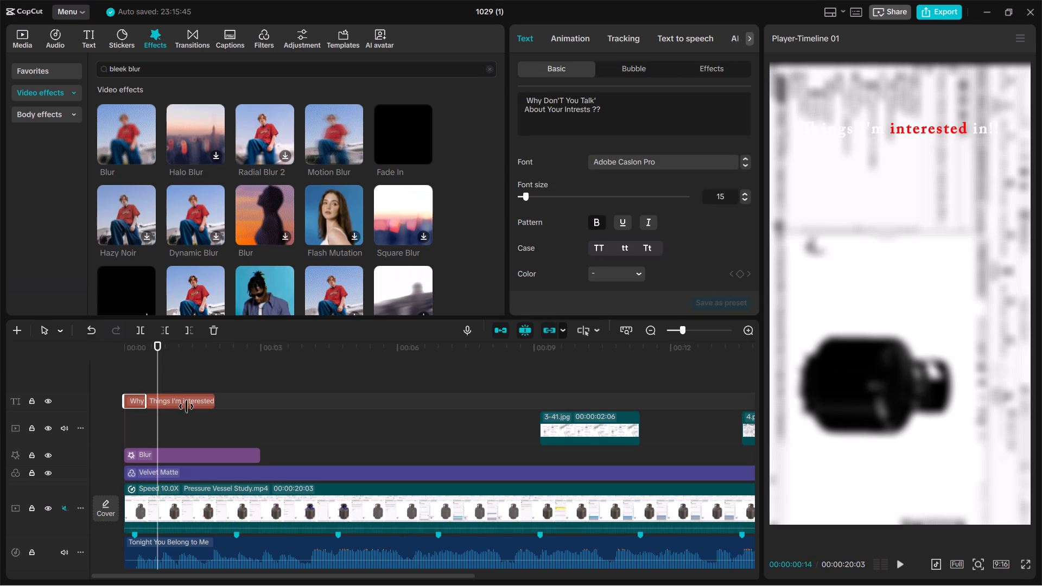
pyautogui.moveTo(186, 406); pyautogui.dragTo(207, 406)
pyautogui.moveTo(194, 402); pyautogui.dragTo(538, 391)
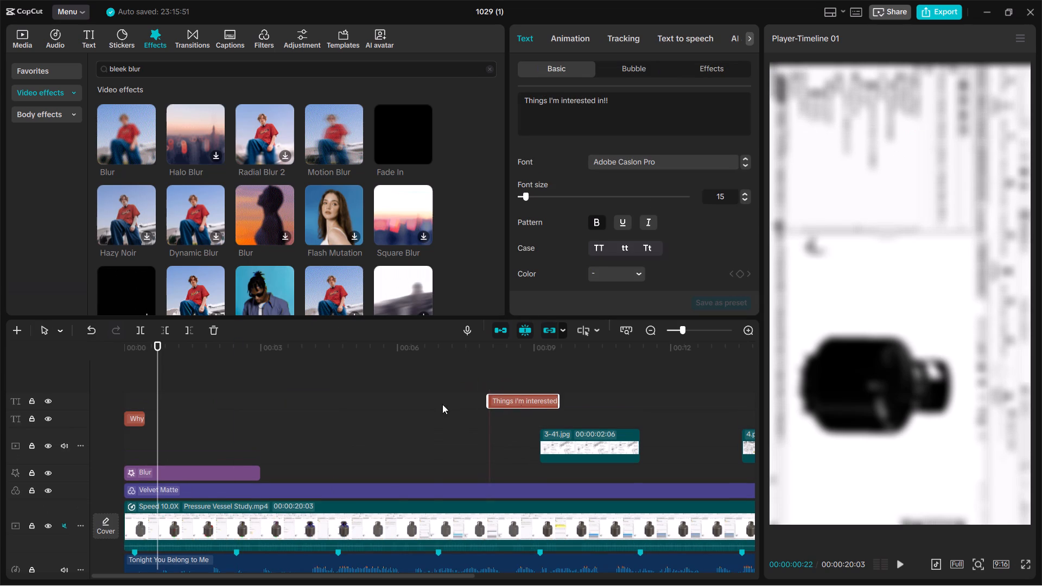
# Lengthen the Why Don'T You Talk' title so it runs from the timeline's start to about 4.7 seconds.
pyautogui.moveTo(141, 416); pyautogui.dragTo(290, 439)
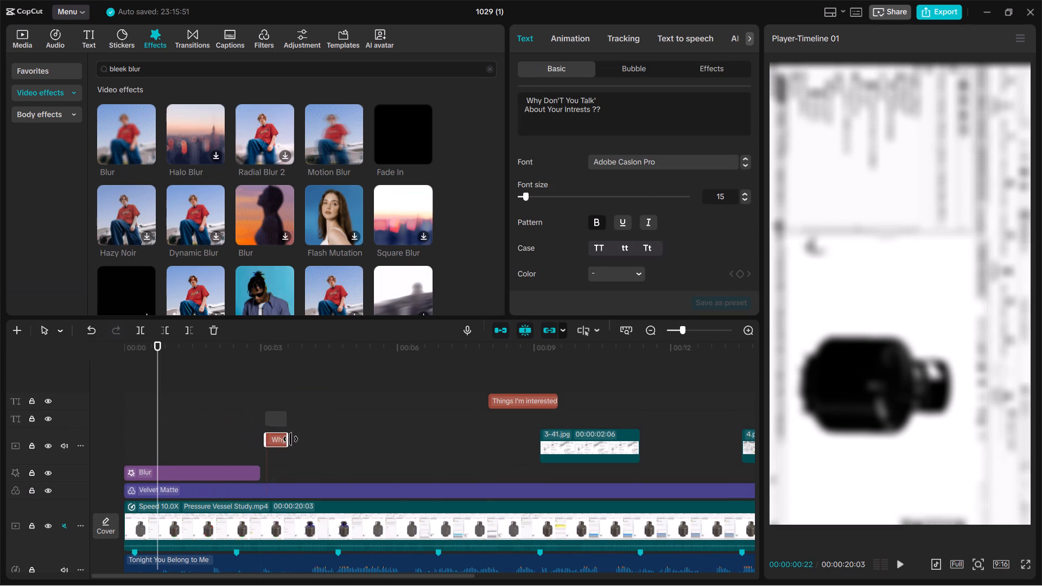
pyautogui.moveTo(290, 439); pyautogui.dragTo(335, 451)
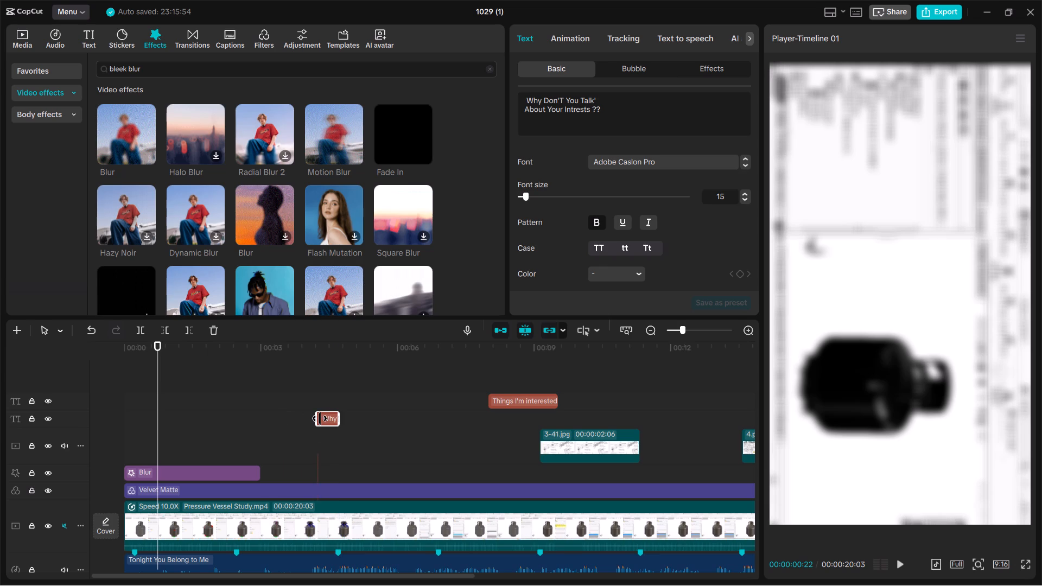
pyautogui.moveTo(316, 418); pyautogui.dragTo(51, 419)
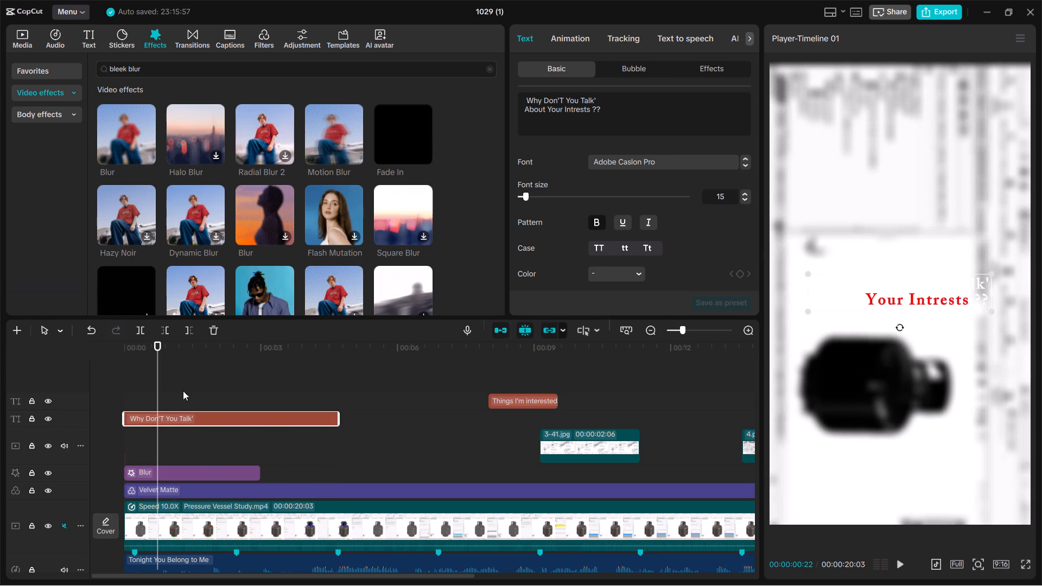
# Set the text color of the whole Why Don'T You Talk' About Your Intrests ?? title to black, hex 000000.
pyautogui.click(865, 295)
pyautogui.scroll(-2, 684, 266)
pyautogui.scroll(1, 638, 220)
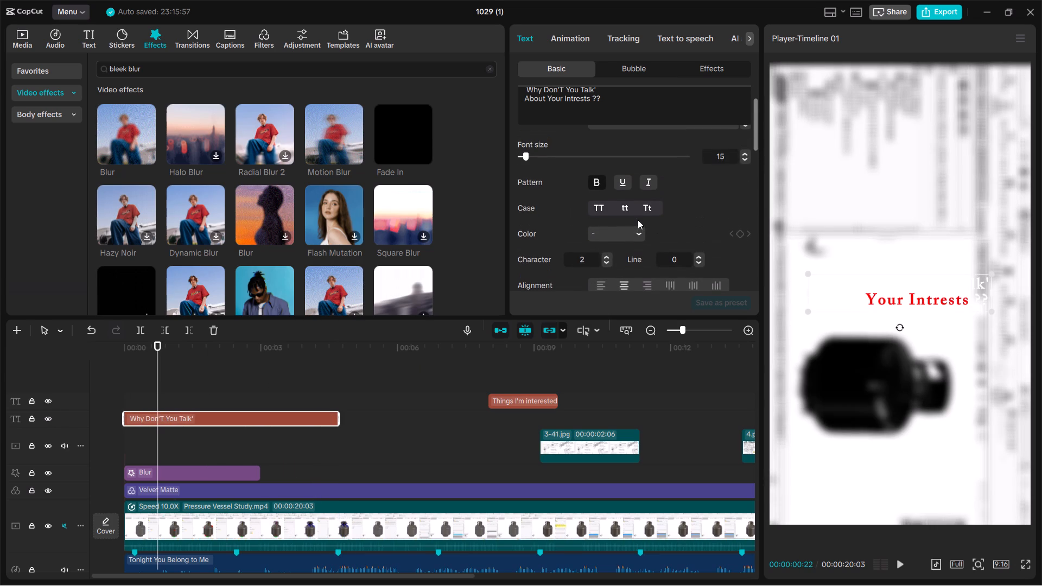
pyautogui.scroll(1, 600, 222)
pyautogui.scroll(-3, 600, 222)
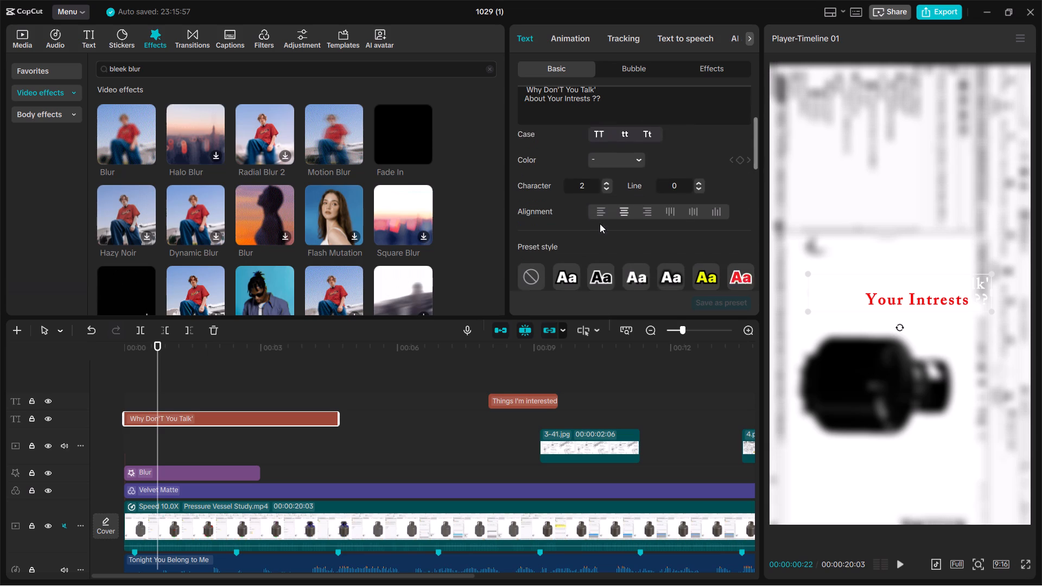
pyautogui.scroll(4, 627, 218)
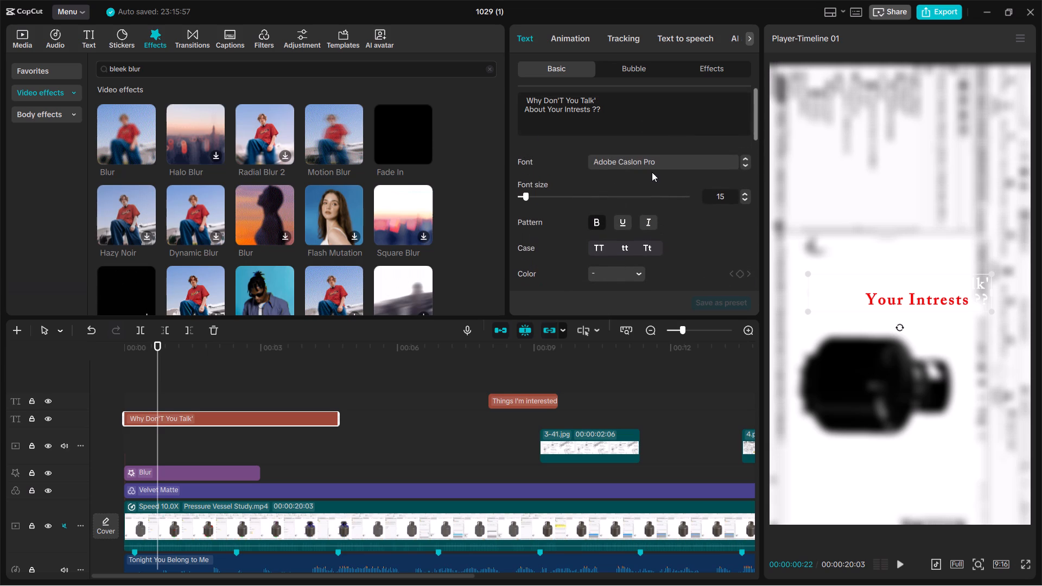
pyautogui.scroll(-4, 670, 224)
pyautogui.scroll(10, 670, 224)
pyautogui.scroll(-1, 670, 211)
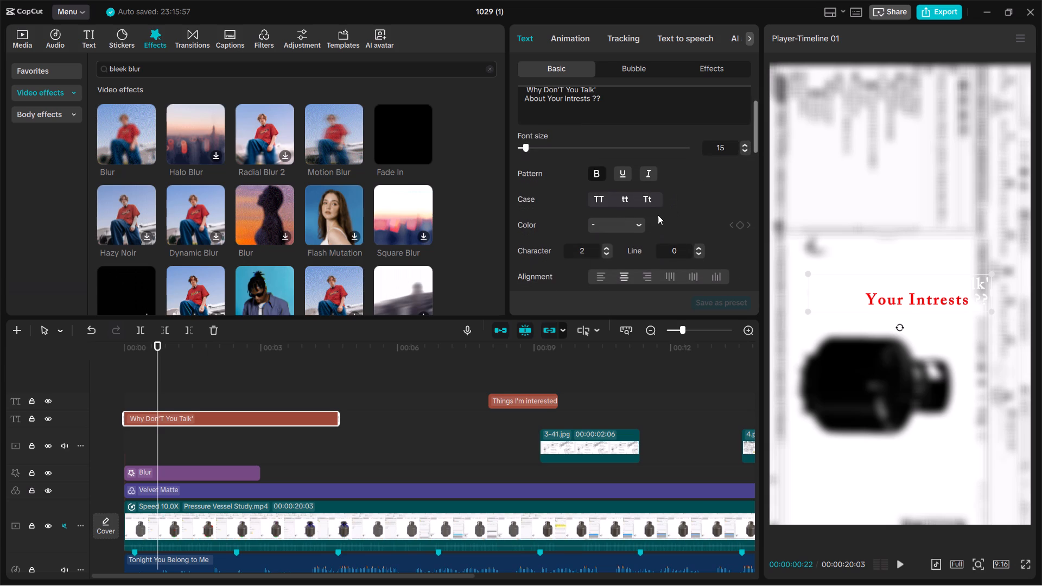
pyautogui.scroll(-2, 652, 220)
pyautogui.scroll(1, 650, 221)
pyautogui.click(608, 176)
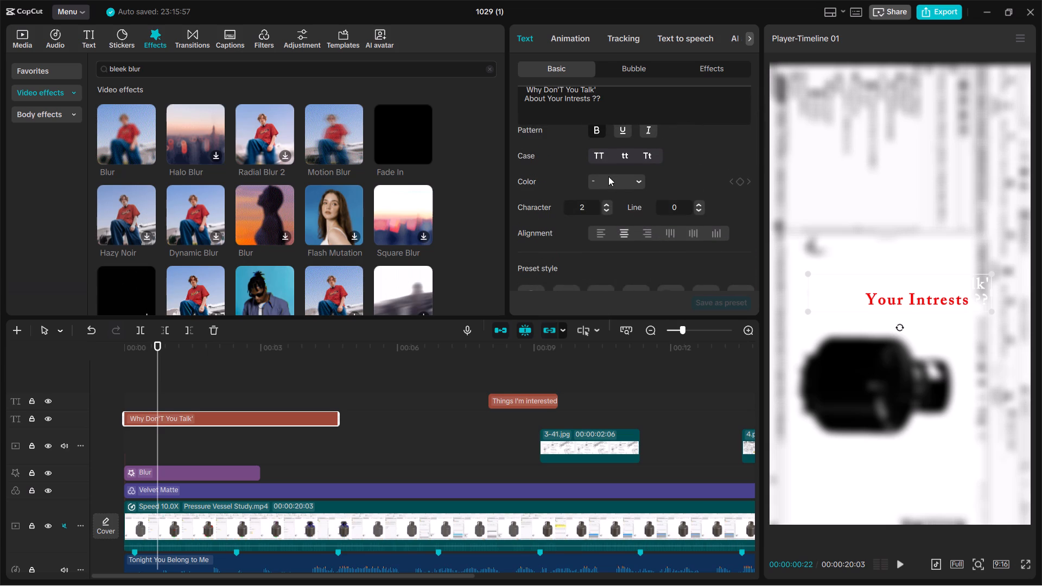
pyautogui.moveTo(643, 232); pyautogui.dragTo(524, 297)
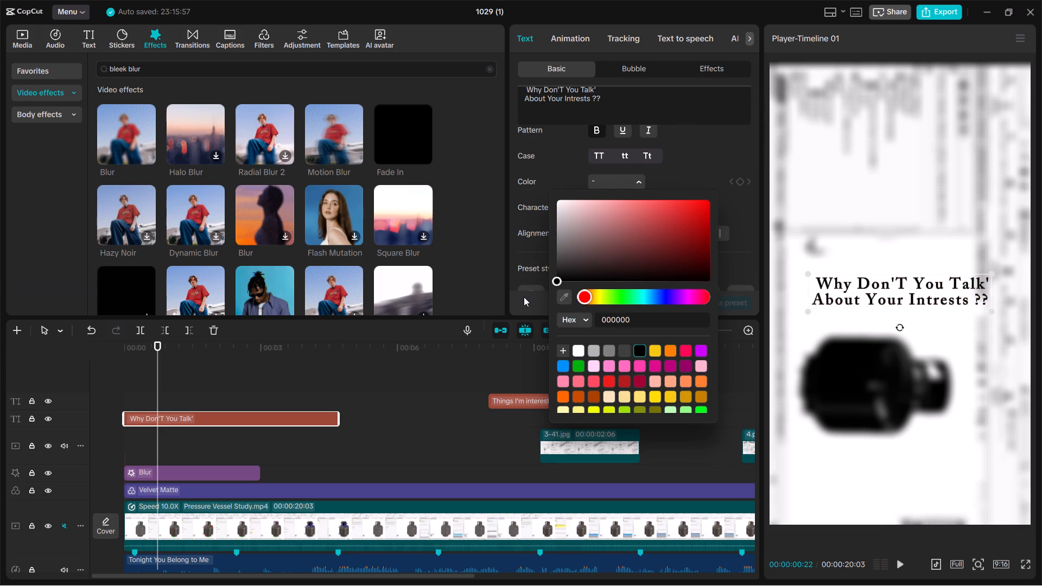
pyautogui.moveTo(524, 297); pyautogui.dragTo(516, 297)
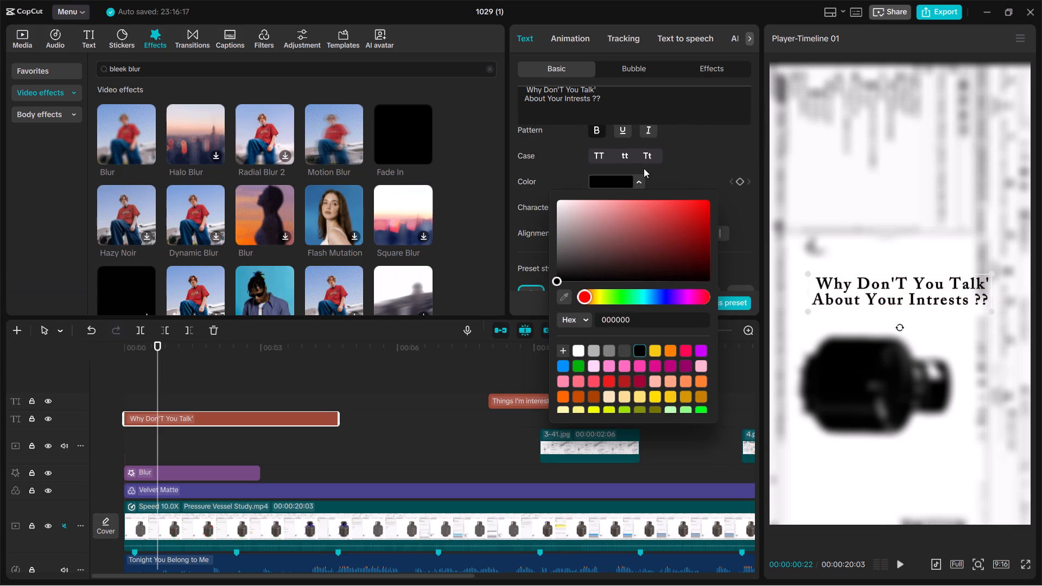
# Recolor only the words Your Intrests ?? in the Why Don't You Talk' title to bright red.
pyautogui.scroll(1, 645, 167)
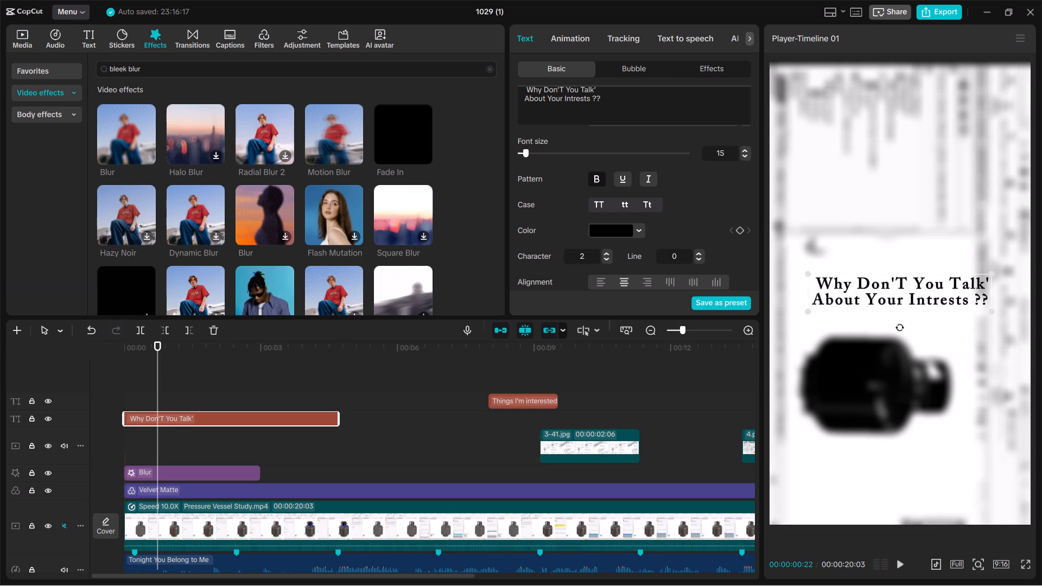
pyautogui.moveTo(547, 102); pyautogui.dragTo(581, 106)
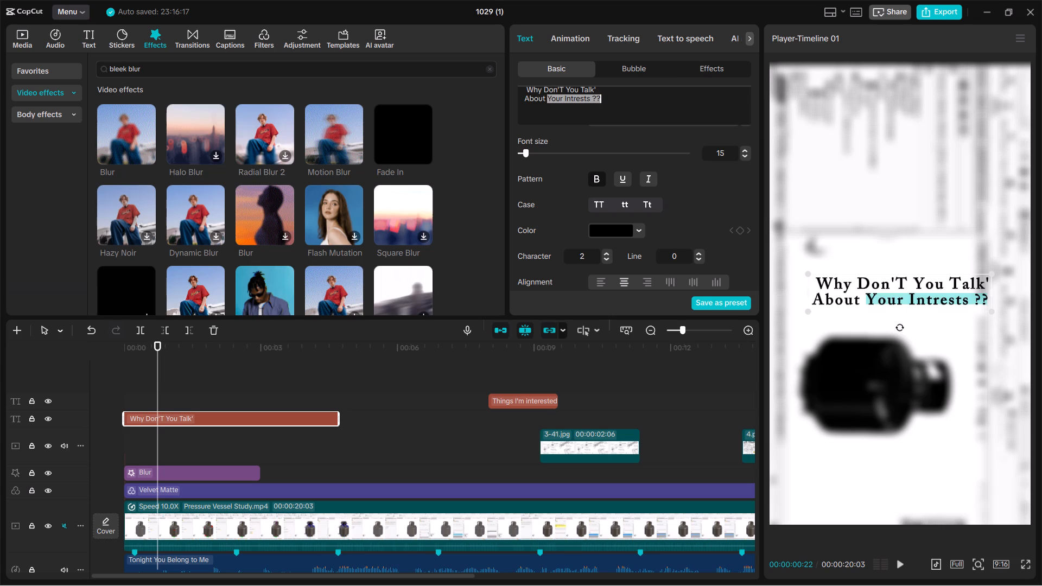
pyautogui.moveTo(581, 106); pyautogui.dragTo(589, 108)
pyautogui.click(609, 231)
pyautogui.moveTo(666, 269); pyautogui.dragTo(688, 262)
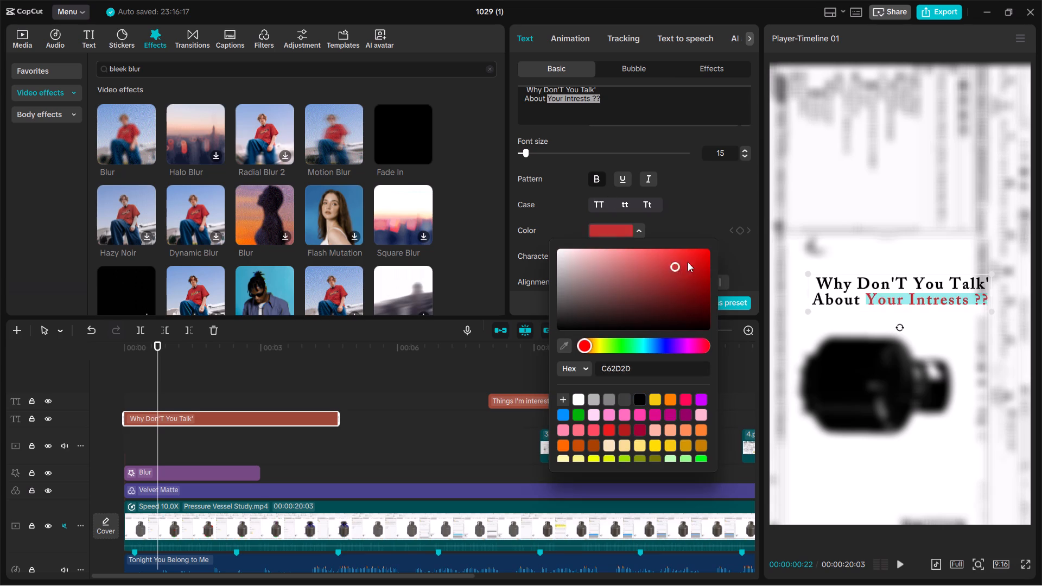
pyautogui.moveTo(688, 262); pyautogui.dragTo(767, 225)
pyautogui.click(706, 187)
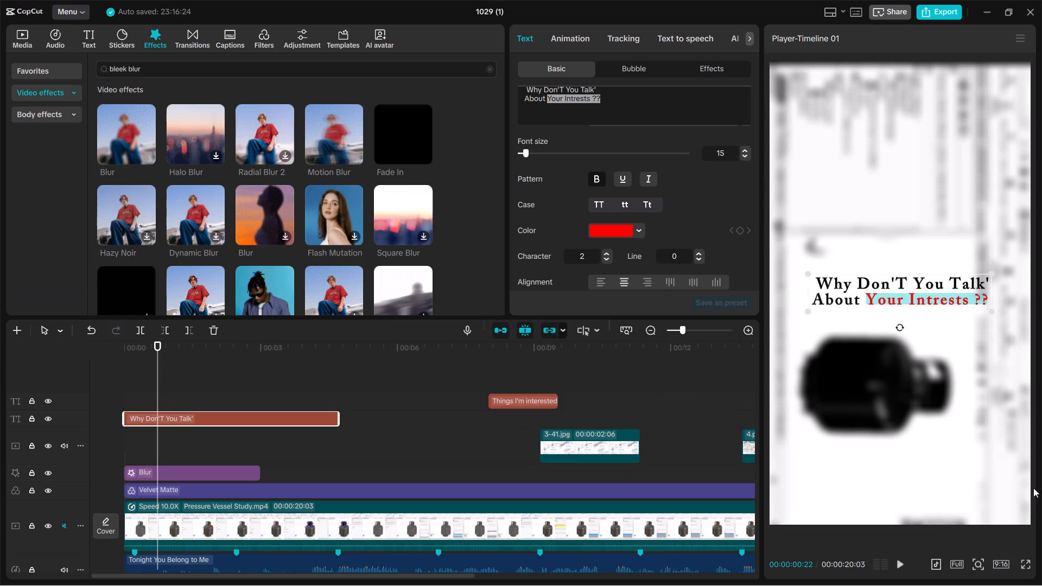
# Play the short in full screen to check the recolored title and the Pressure Vessel Study clip.
pyautogui.click(1024, 566)
pyautogui.press('space')
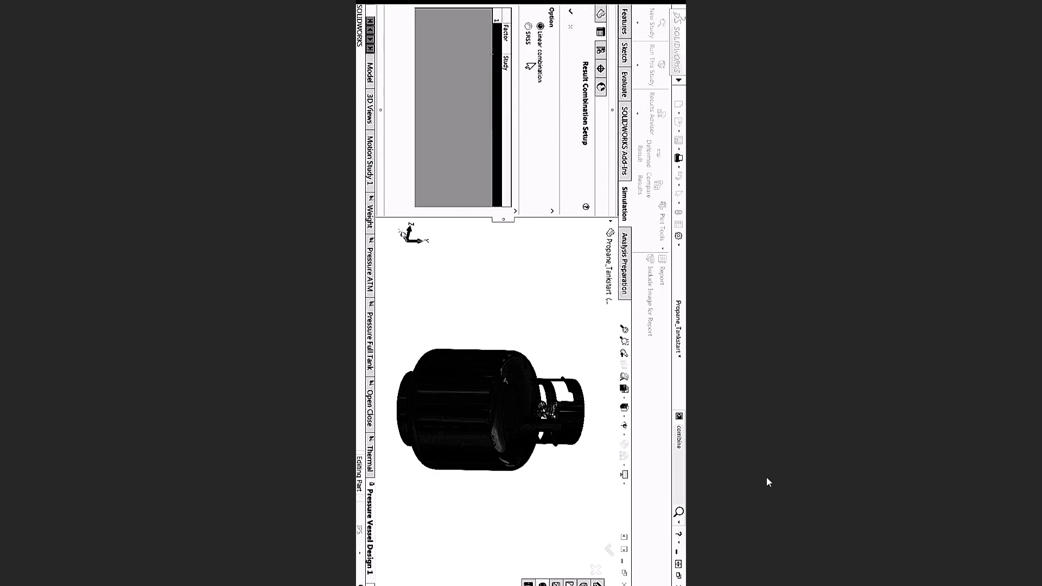
pyautogui.press('Escape')
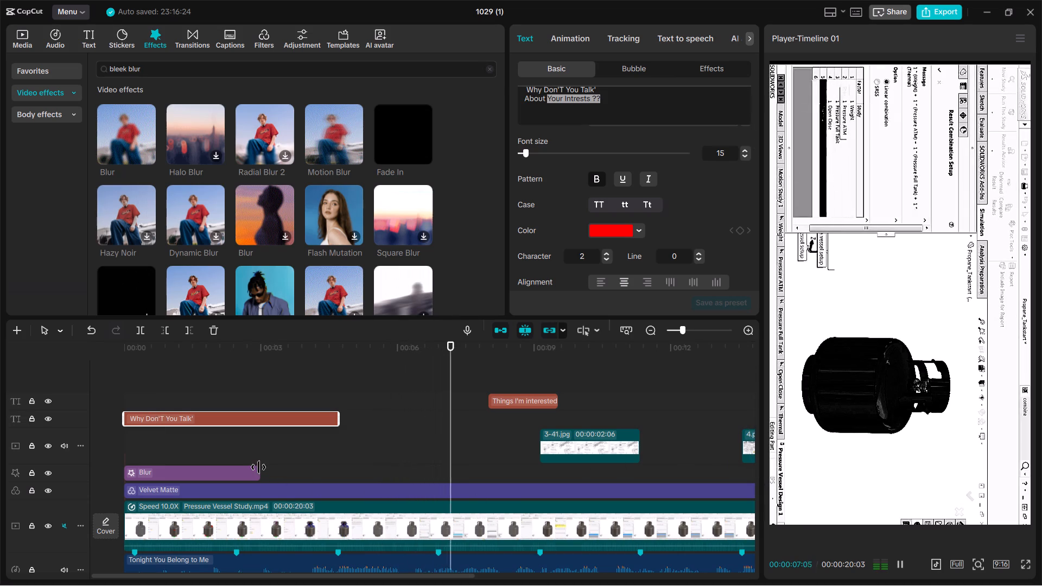
# Extend the Blur effect to the end of the Pressure Vessel Study clip at about 20 seconds and scrub through to check it.
pyautogui.moveTo(258, 467); pyautogui.dragTo(751, 458)
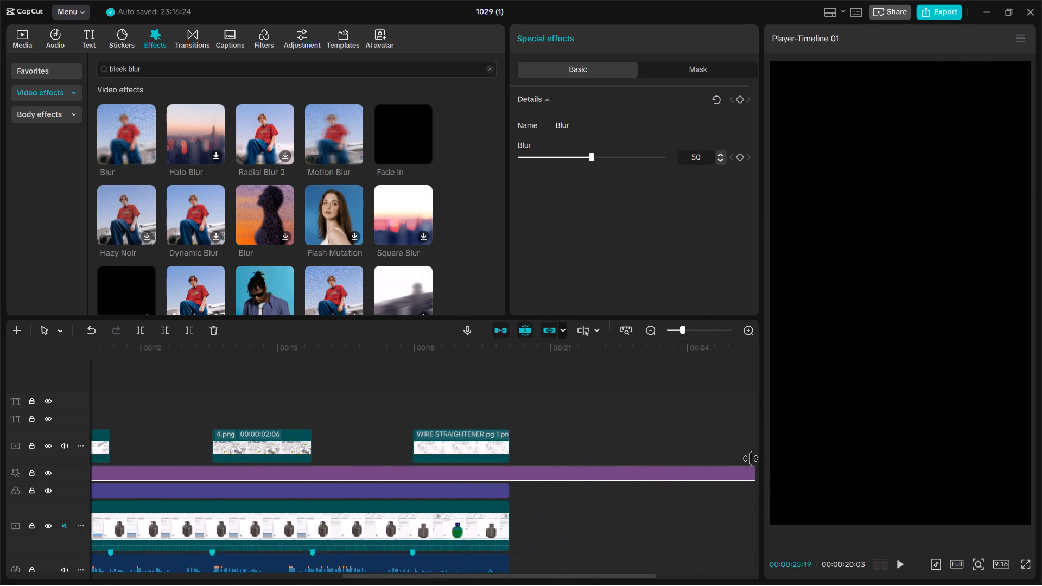
pyautogui.moveTo(751, 458); pyautogui.dragTo(475, 465)
pyautogui.click(431, 384)
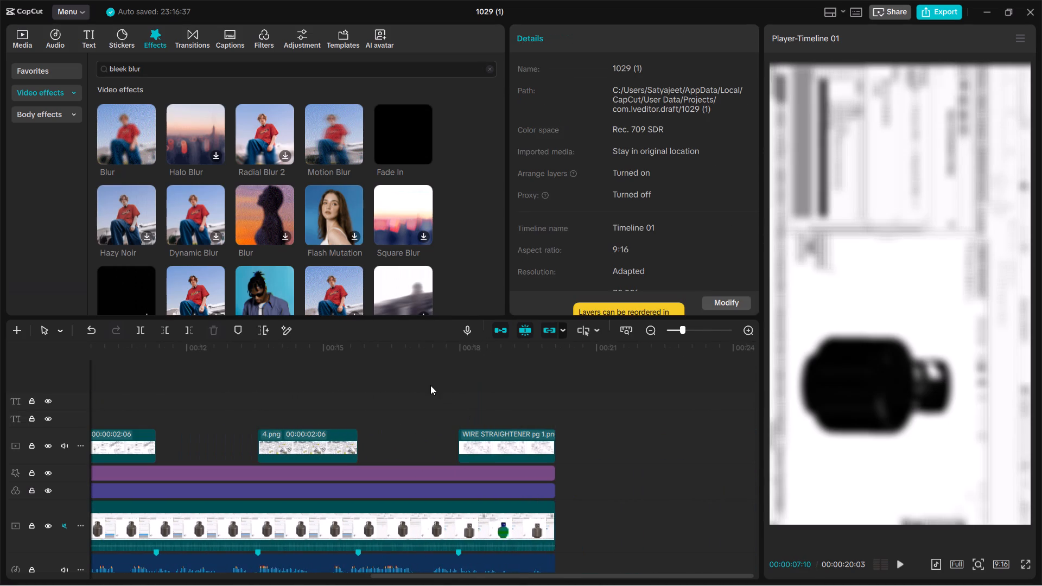
pyautogui.moveTo(430, 385); pyautogui.dragTo(413, 396)
pyautogui.click(430, 390)
pyautogui.moveTo(432, 392); pyautogui.dragTo(522, 407)
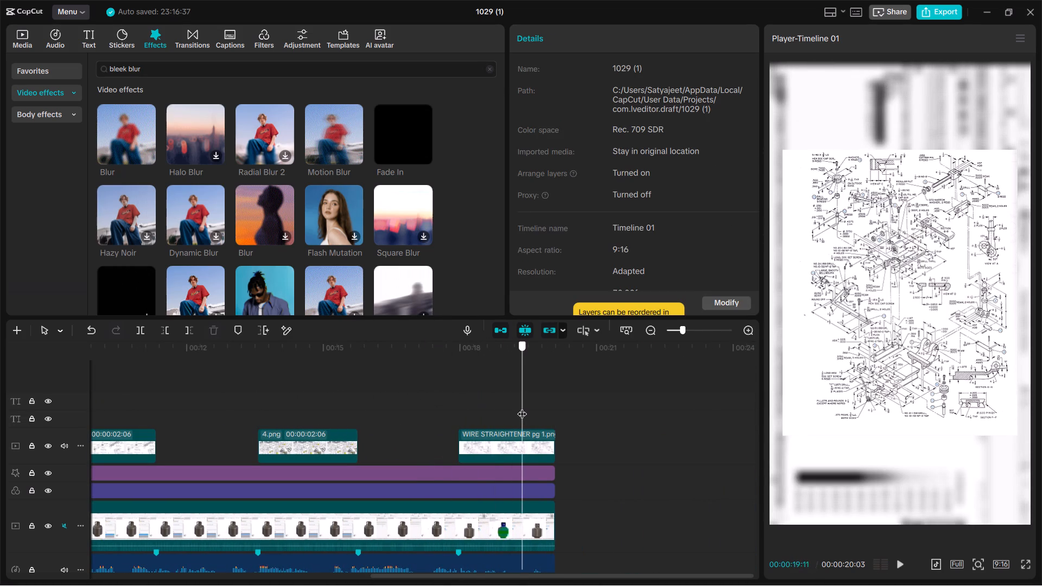
pyautogui.moveTo(522, 407); pyautogui.dragTo(85, 473)
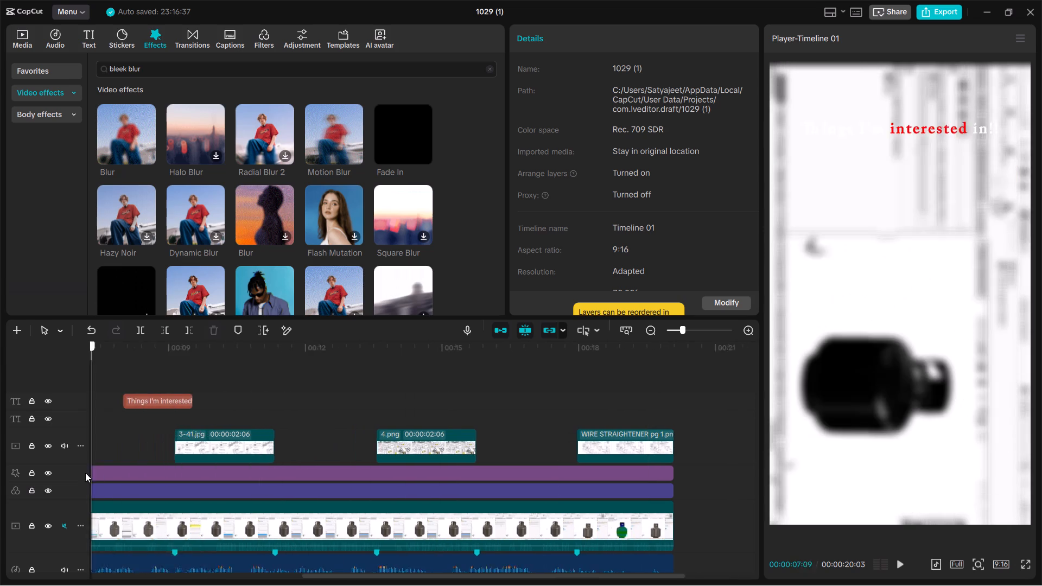
pyautogui.moveTo(85, 473); pyautogui.dragTo(573, 493)
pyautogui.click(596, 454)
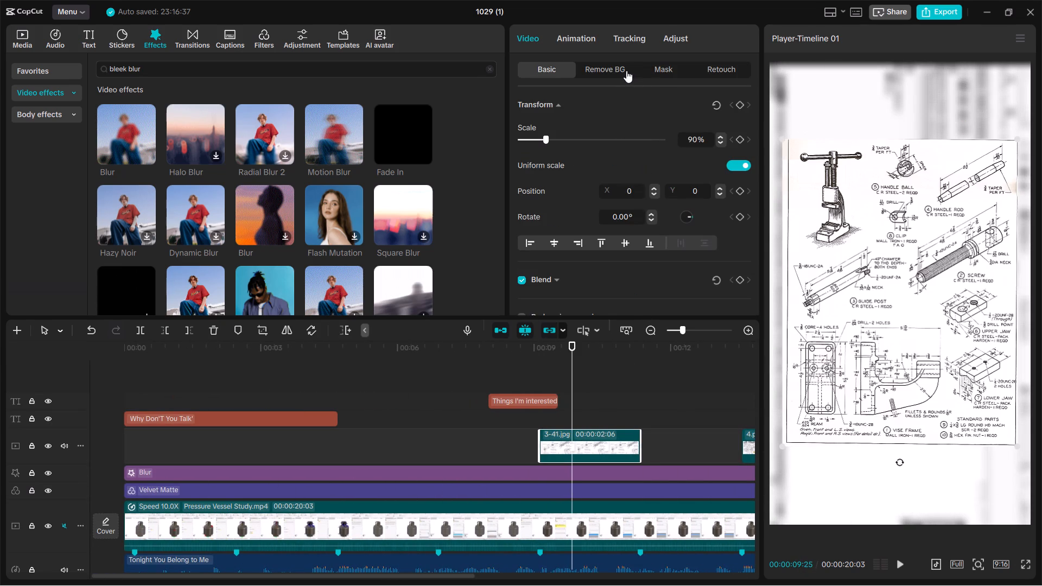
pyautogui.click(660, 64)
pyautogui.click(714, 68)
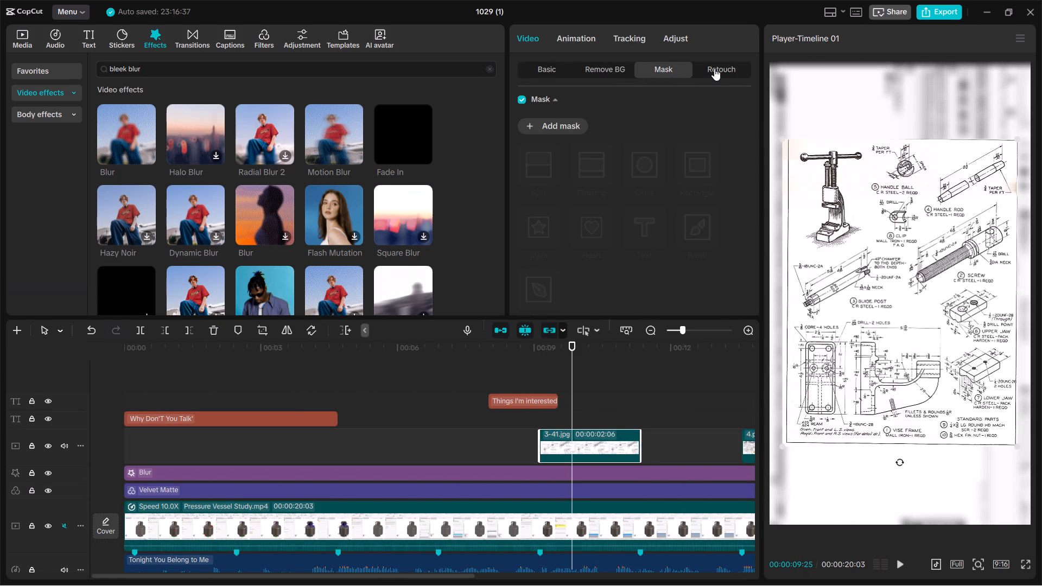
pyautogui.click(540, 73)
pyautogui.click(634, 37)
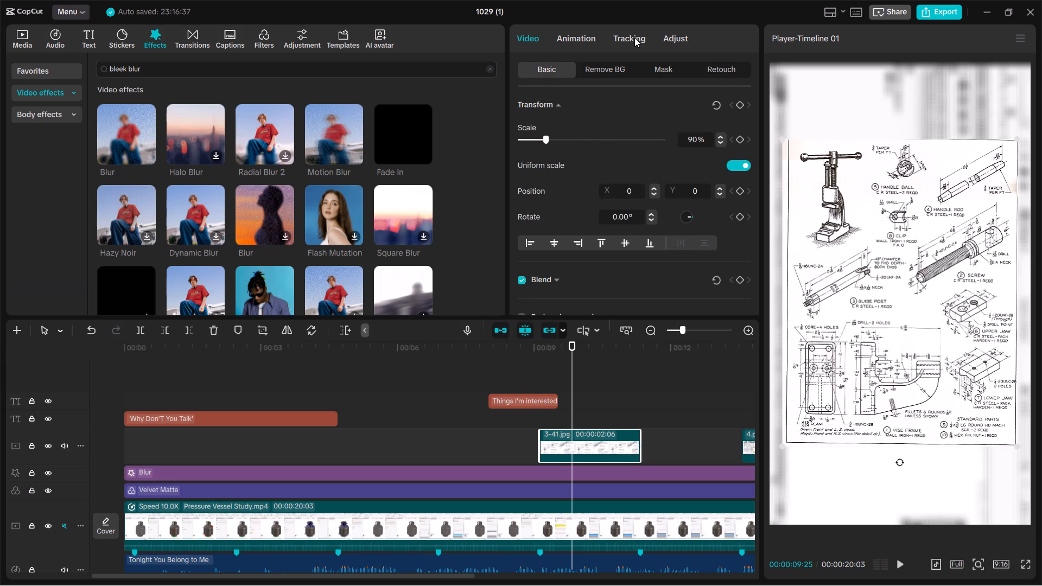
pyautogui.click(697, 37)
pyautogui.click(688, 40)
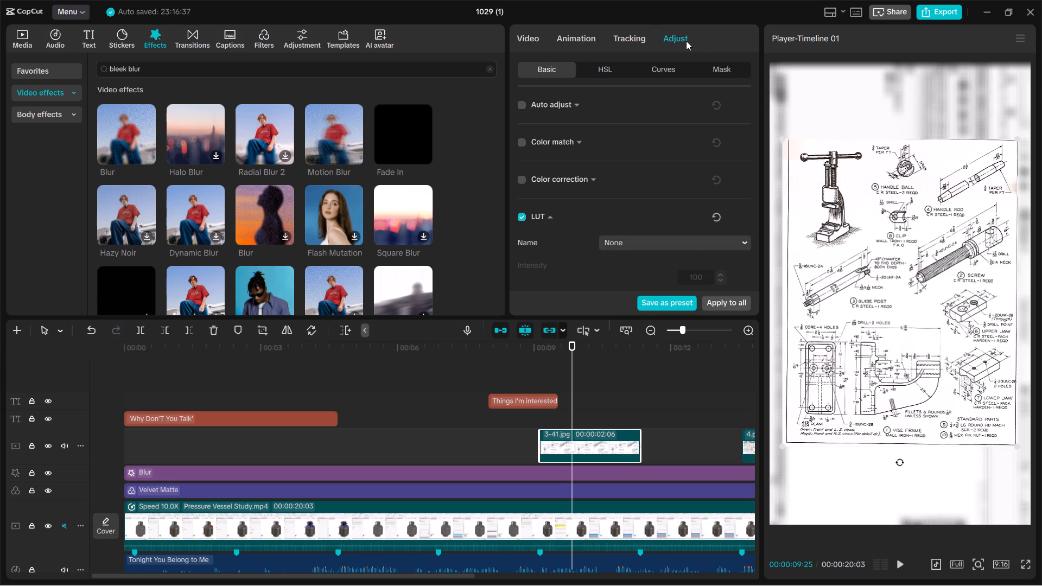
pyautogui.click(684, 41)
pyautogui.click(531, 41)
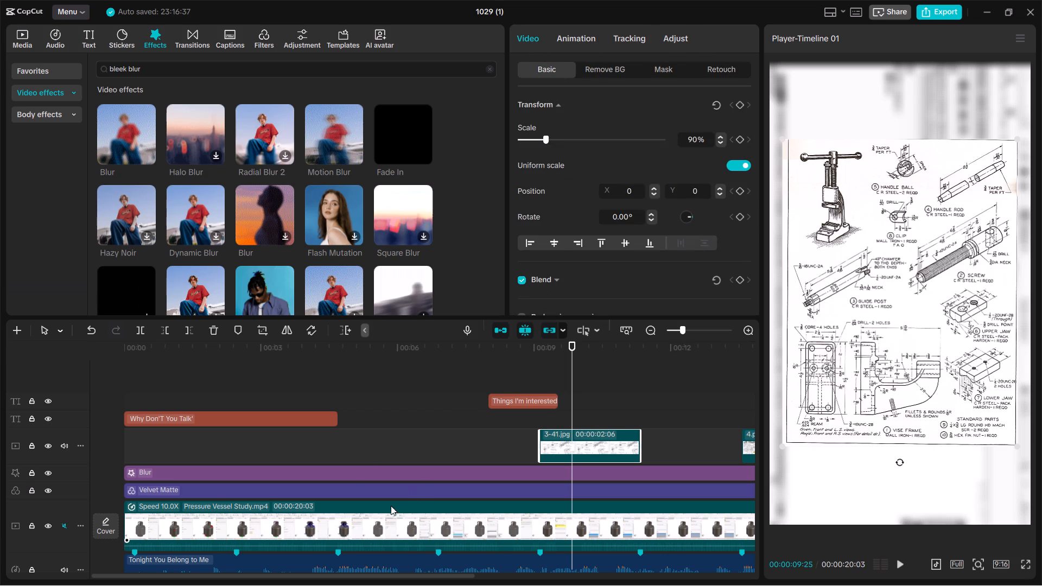
# Add a custom adjustment layer at the timeline's start, directly above the Pressure Vessel Study clip, and stretch it to the clip's end.
pyautogui.click(300, 34)
pyautogui.click(266, 36)
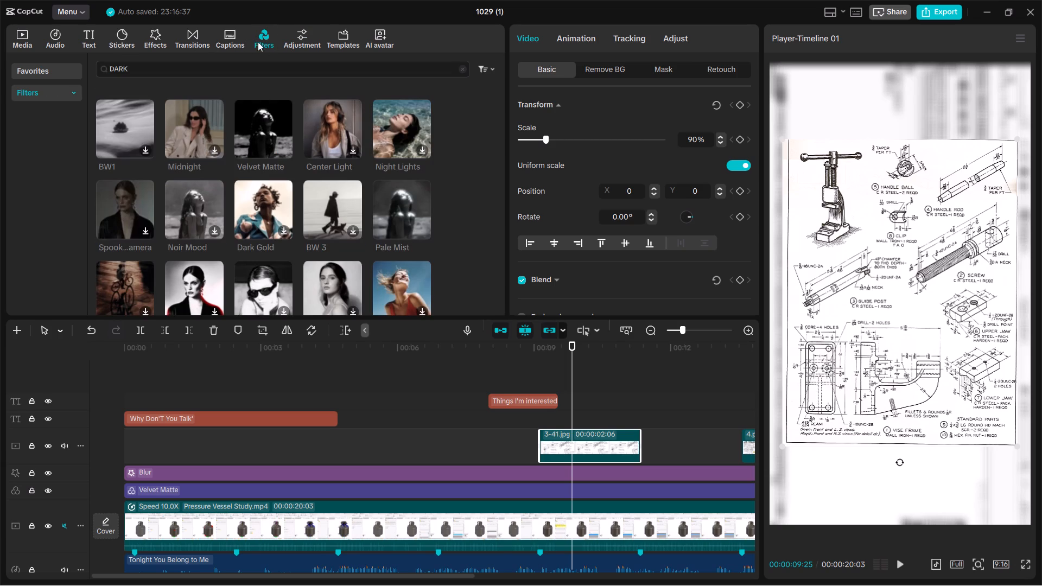
pyautogui.click(302, 37)
pyautogui.moveTo(135, 93); pyautogui.dragTo(195, 237)
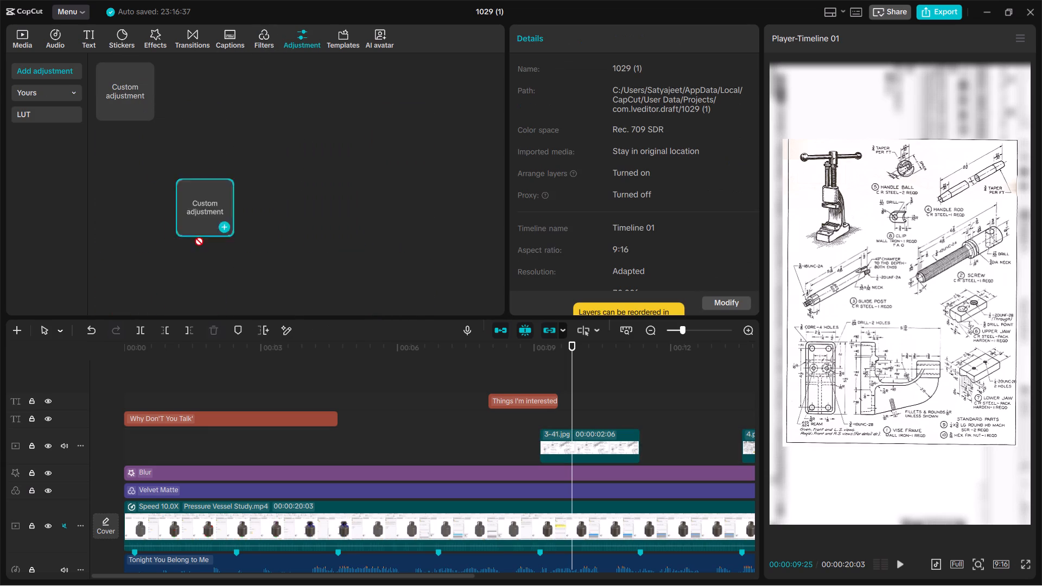
pyautogui.moveTo(195, 237); pyautogui.dragTo(125, 526)
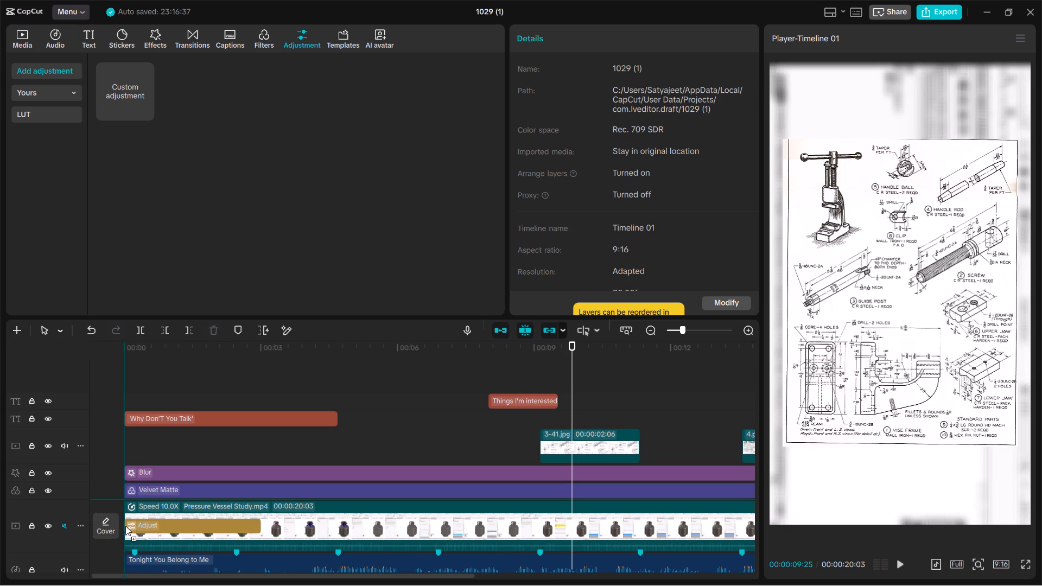
pyautogui.moveTo(125, 526); pyautogui.dragTo(125, 526)
pyautogui.moveTo(260, 484); pyautogui.dragTo(262, 484)
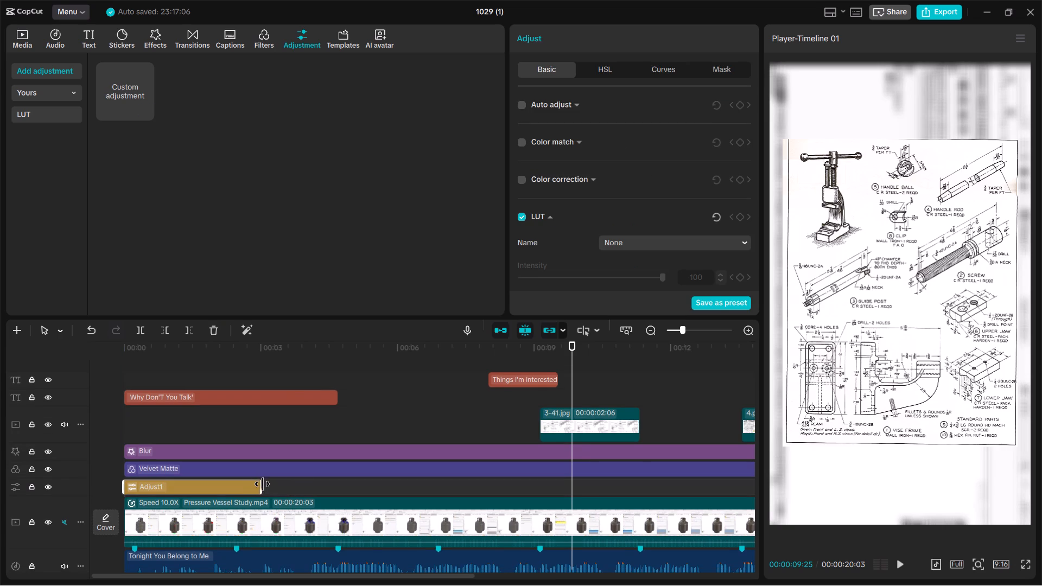
pyautogui.moveTo(262, 484); pyautogui.dragTo(676, 483)
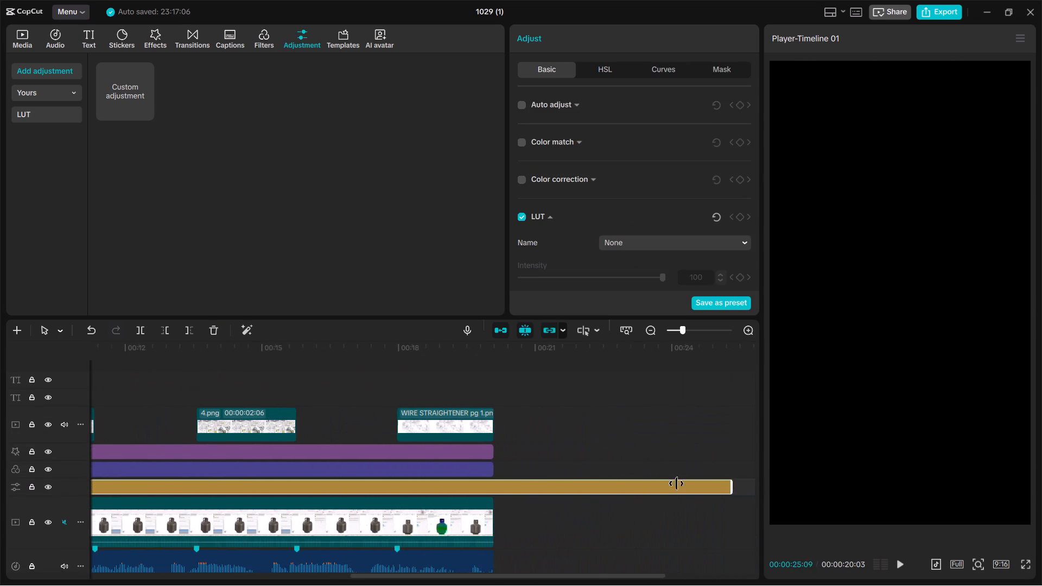
pyautogui.moveTo(676, 483); pyautogui.dragTo(493, 486)
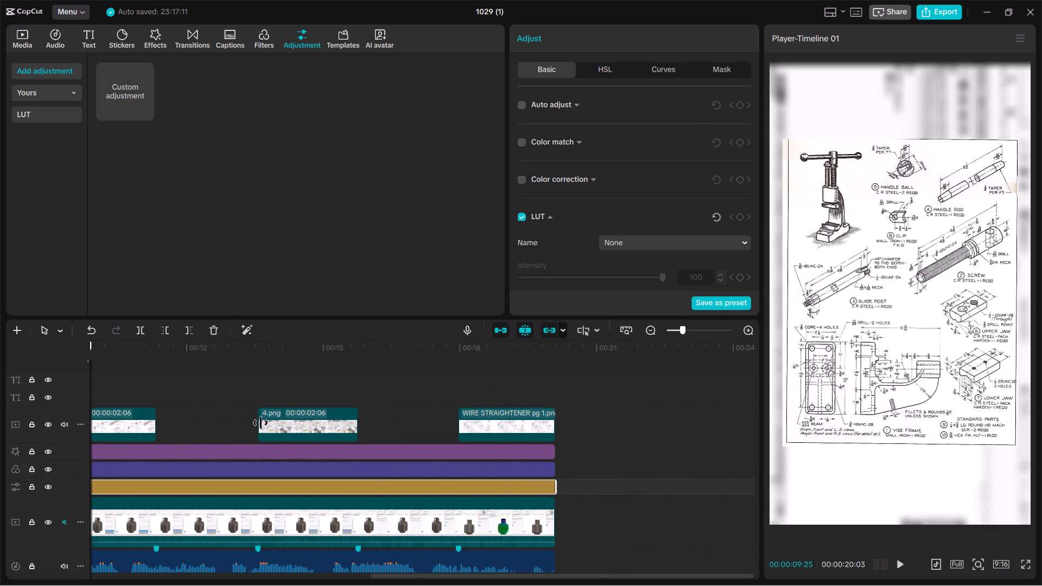
# Bend the adjustment layer's Luma curve steeply downward near its bright end to strongly darken the blurred background video.
pyautogui.click(271, 491)
pyautogui.moveTo(271, 491); pyautogui.dragTo(282, 491)
pyautogui.click(284, 490)
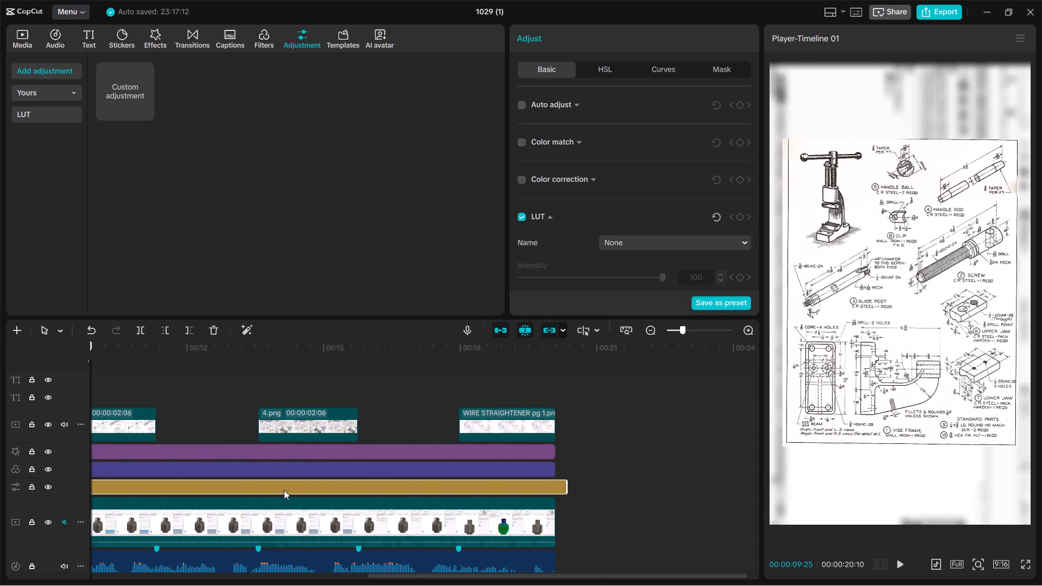
pyautogui.click(284, 490)
pyautogui.click(597, 79)
pyautogui.click(602, 73)
pyautogui.click(663, 69)
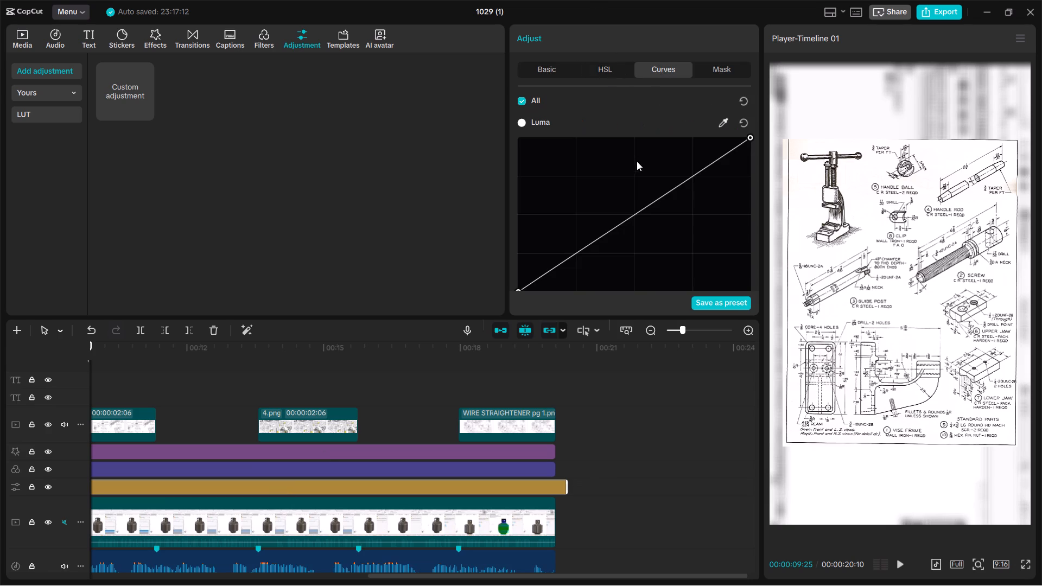
pyautogui.moveTo(639, 213); pyautogui.dragTo(676, 242)
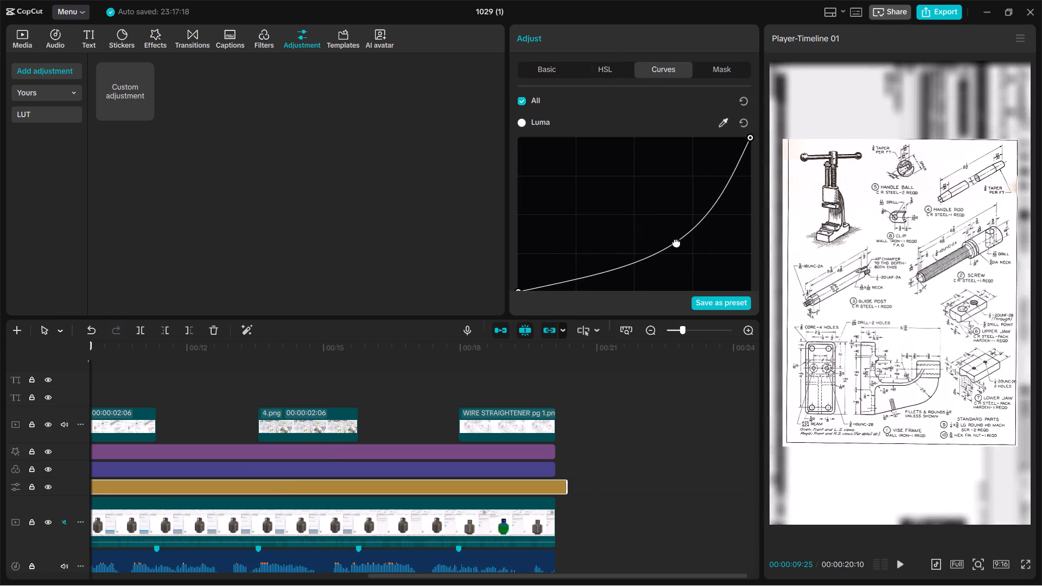
pyautogui.moveTo(676, 242); pyautogui.dragTo(678, 244)
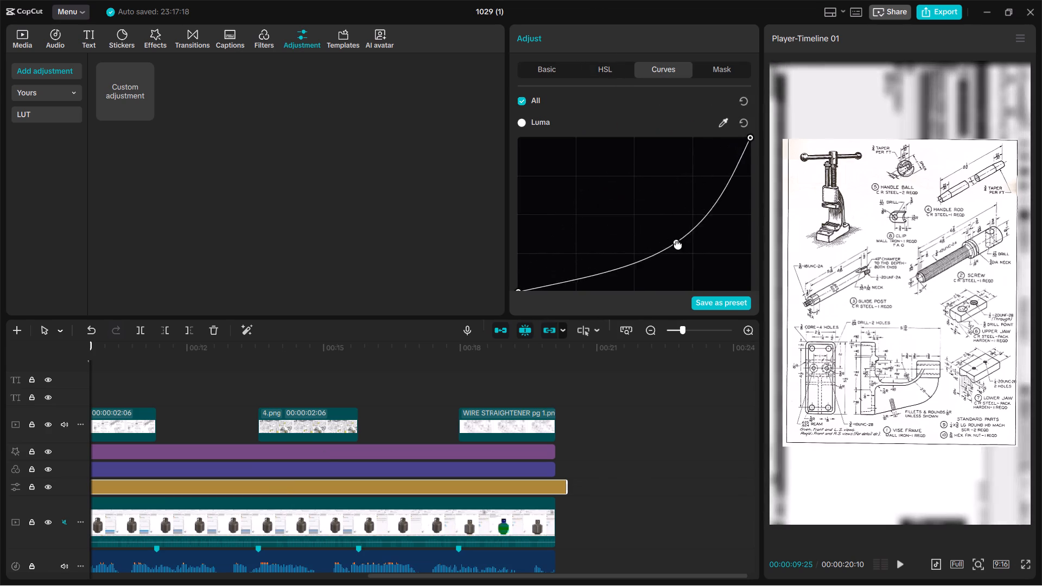
pyautogui.moveTo(678, 244); pyautogui.dragTo(733, 193)
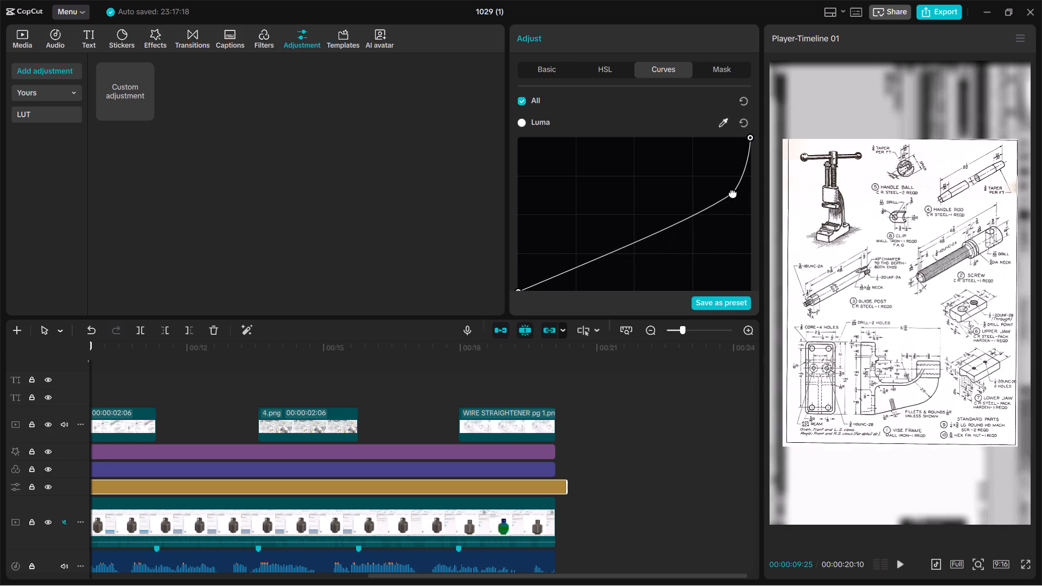
pyautogui.moveTo(733, 193); pyautogui.dragTo(702, 231)
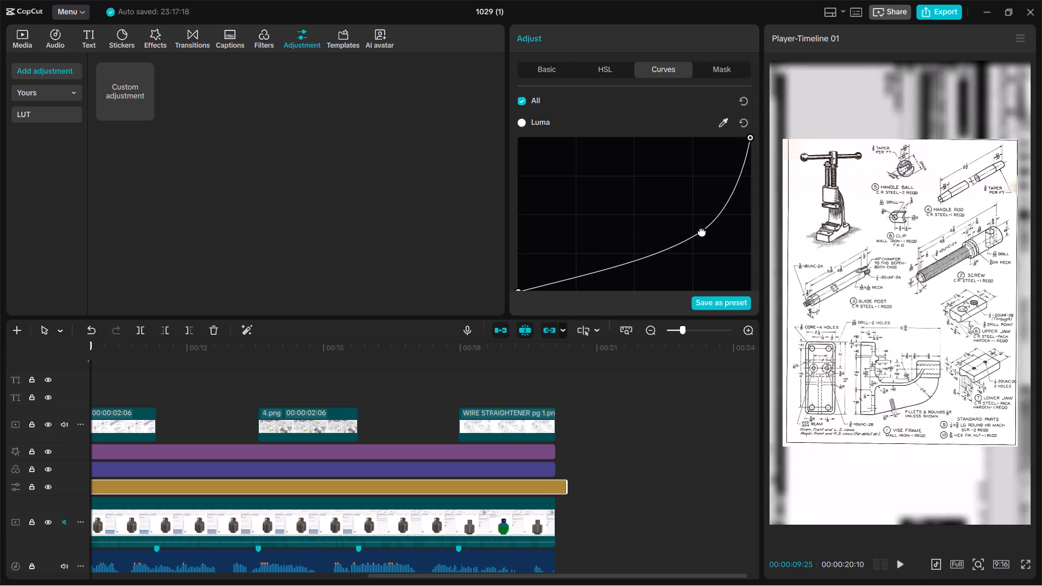
pyautogui.moveTo(702, 231); pyautogui.dragTo(709, 221)
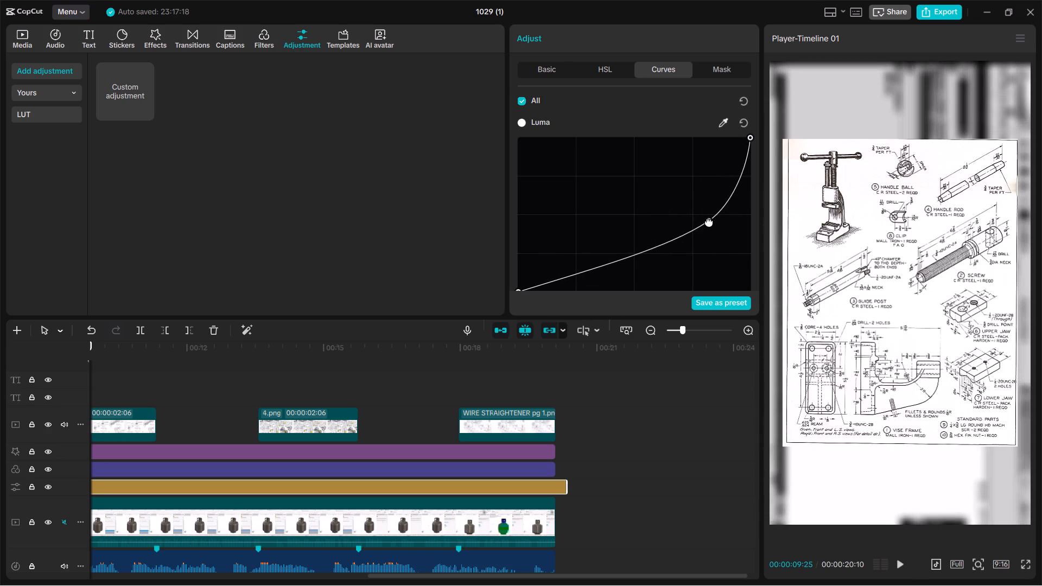
pyautogui.moveTo(709, 221); pyautogui.dragTo(727, 276)
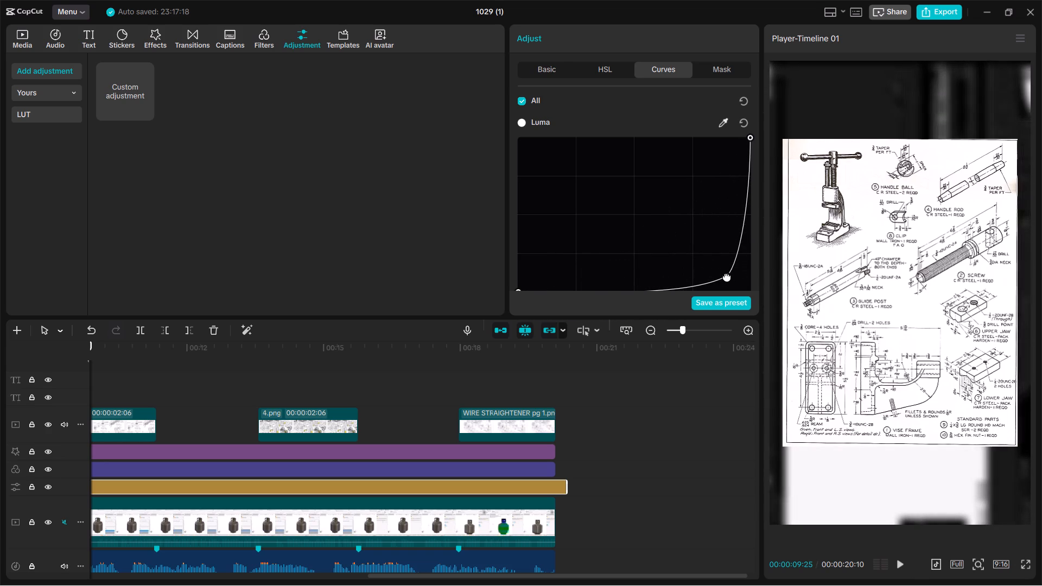
pyautogui.moveTo(727, 276); pyautogui.dragTo(721, 269)
# Play back the timeline, including the stretch from about 5 to 7 seconds, to review the darkened background.
pyautogui.press('space')
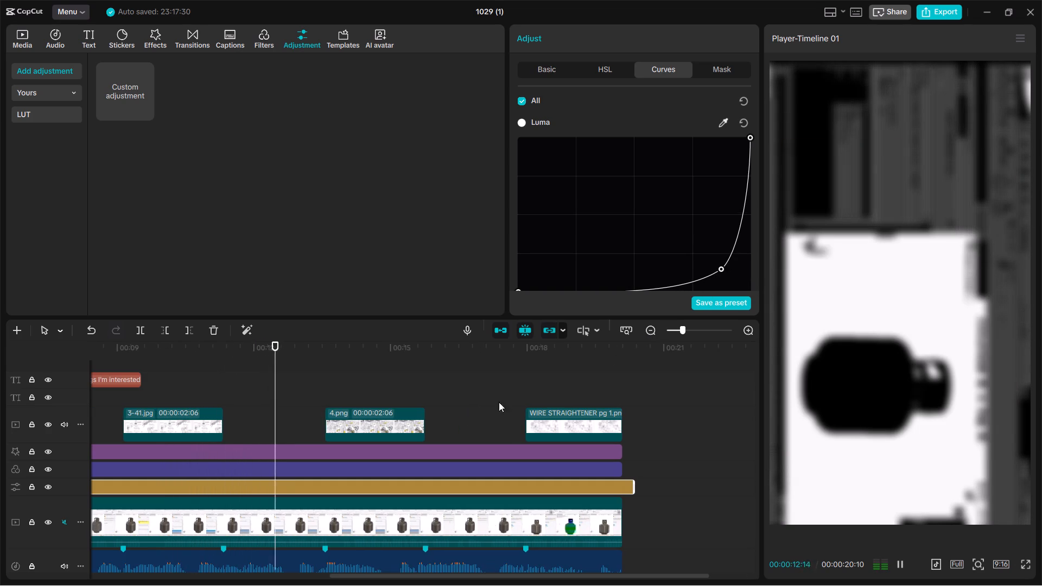
pyautogui.click(368, 379)
pyautogui.moveTo(367, 379); pyautogui.dragTo(106, 435)
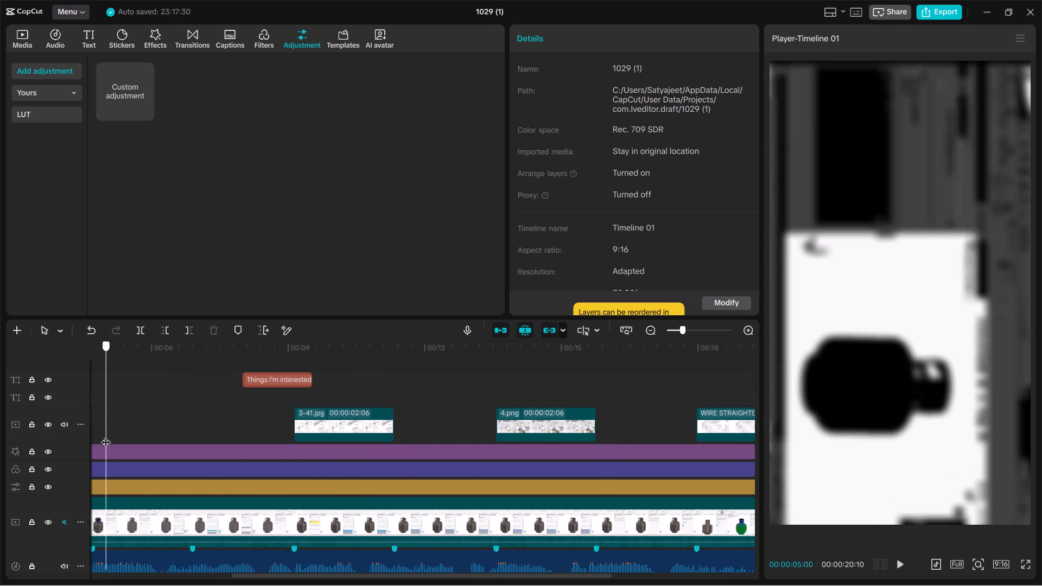
pyautogui.moveTo(106, 435); pyautogui.dragTo(99, 438)
pyautogui.press('space')
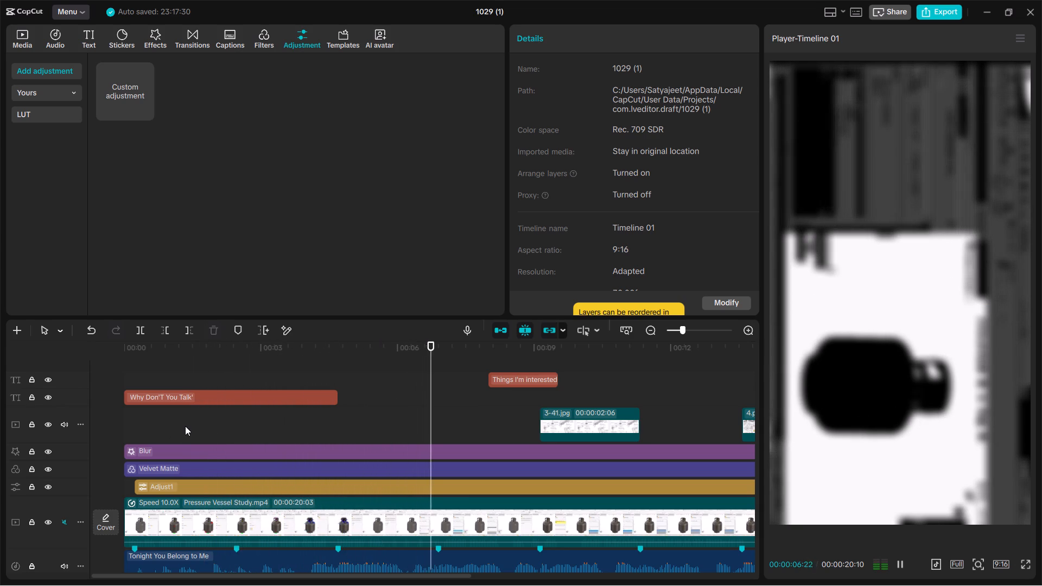
pyautogui.press('space')
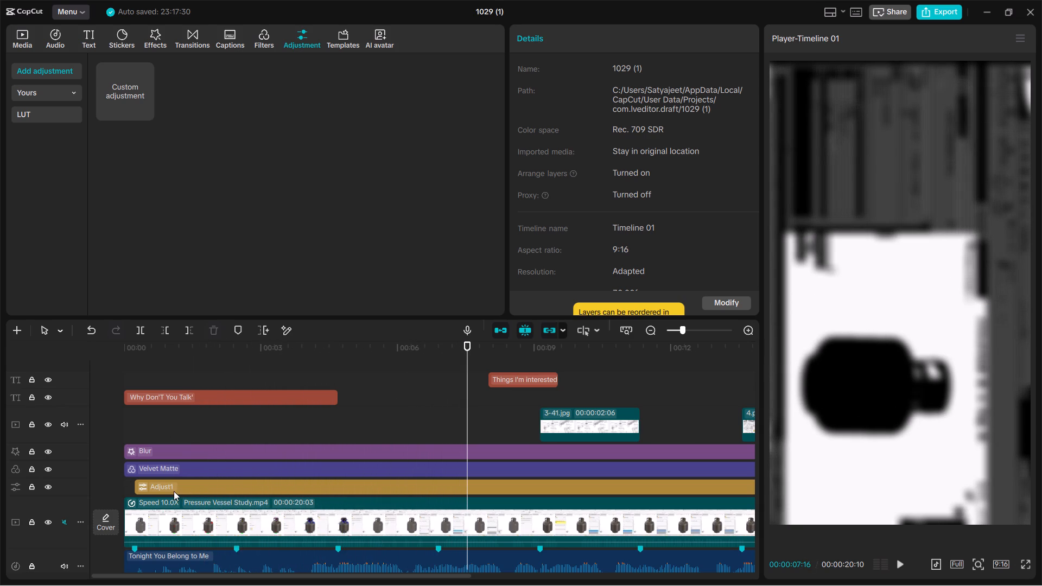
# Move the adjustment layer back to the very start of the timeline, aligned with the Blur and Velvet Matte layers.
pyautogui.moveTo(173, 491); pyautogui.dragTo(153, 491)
# Select the "Why Don'T You Talk" title at the timeline's start and look through its text-to-speech, AI avatar and bubble options.
pyautogui.click(190, 377)
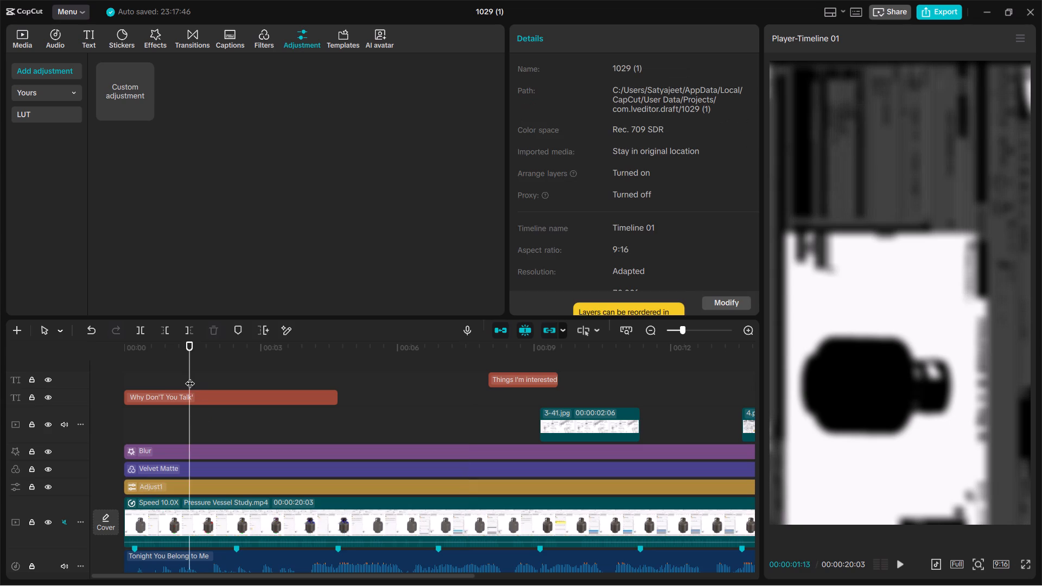
pyautogui.moveTo(190, 377); pyautogui.dragTo(83, 421)
pyautogui.click(897, 285)
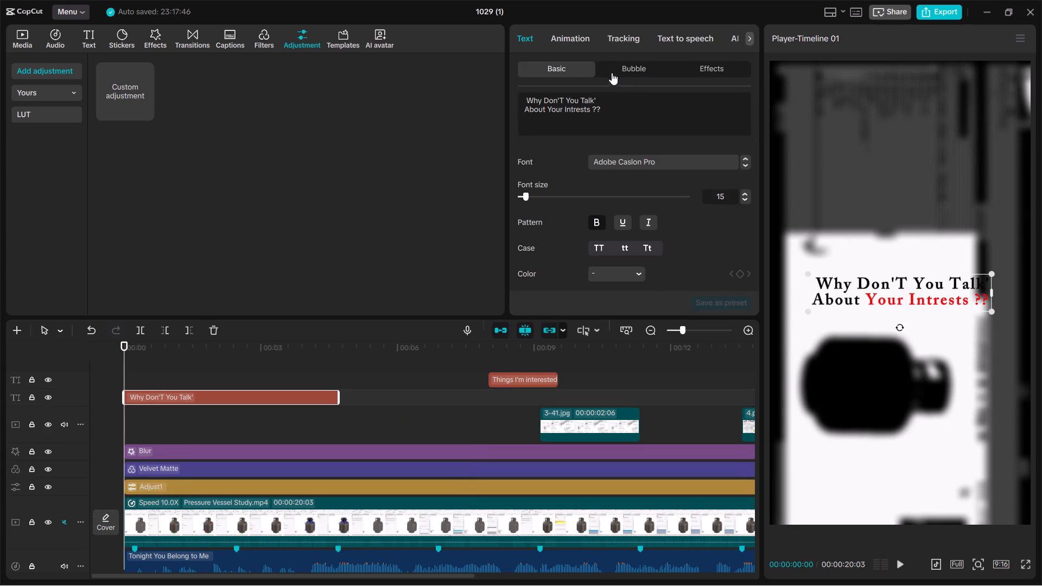
pyautogui.click(575, 35)
pyautogui.click(626, 34)
pyautogui.click(691, 36)
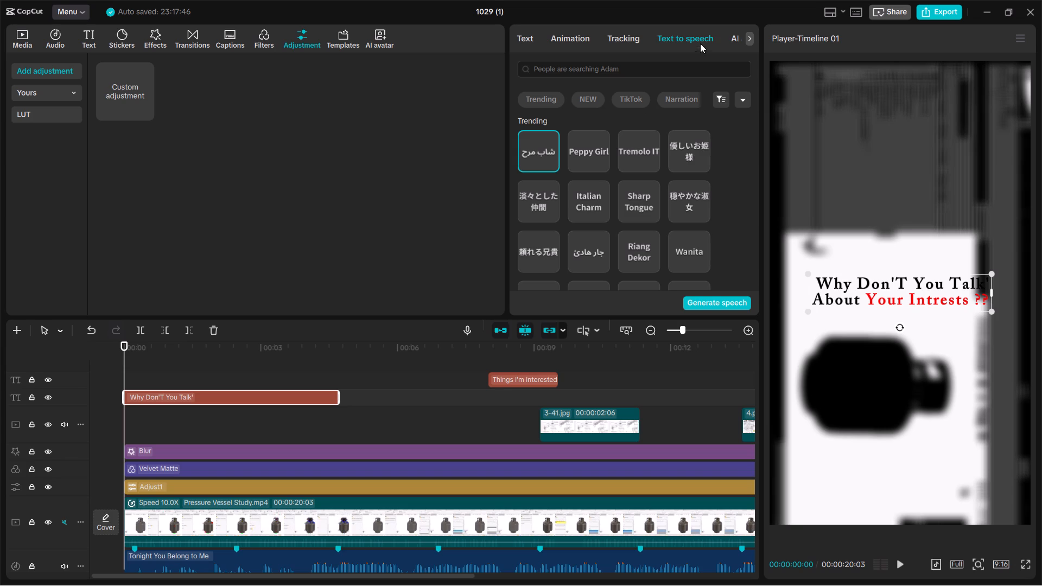
pyautogui.click(747, 38)
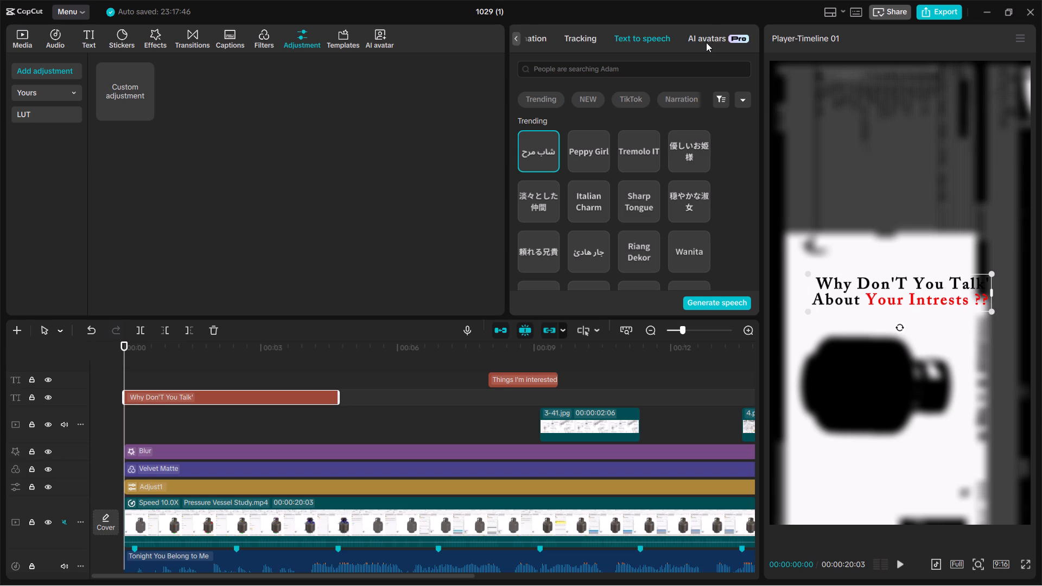
pyautogui.click(701, 41)
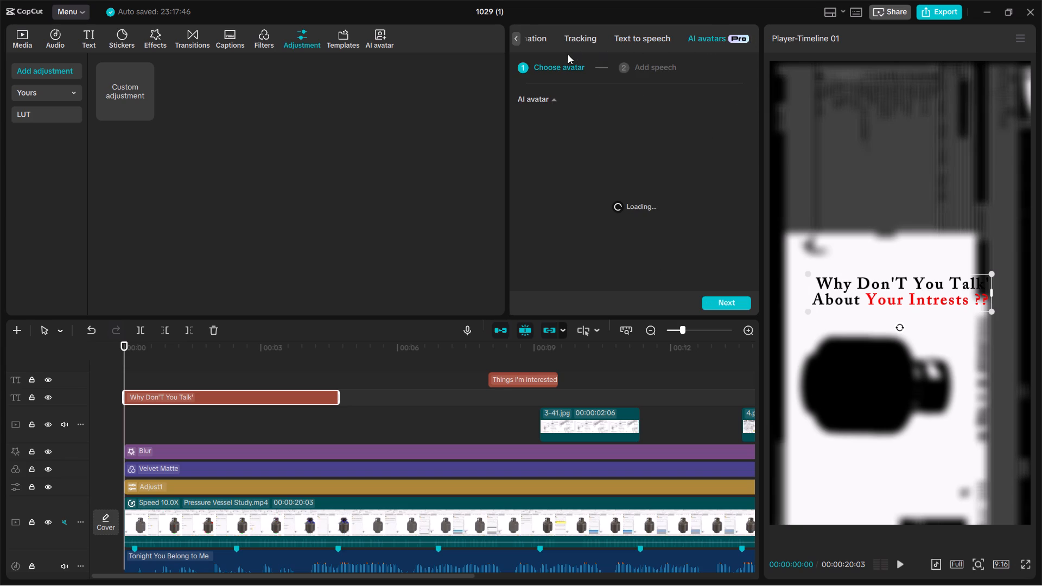
pyautogui.click(519, 42)
pyautogui.click(523, 35)
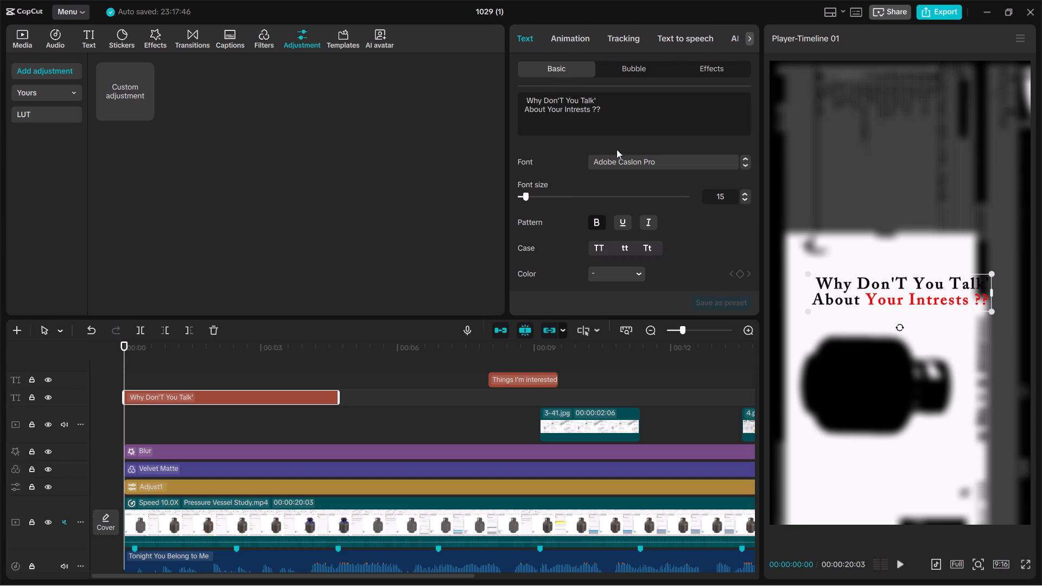
pyautogui.click(638, 64)
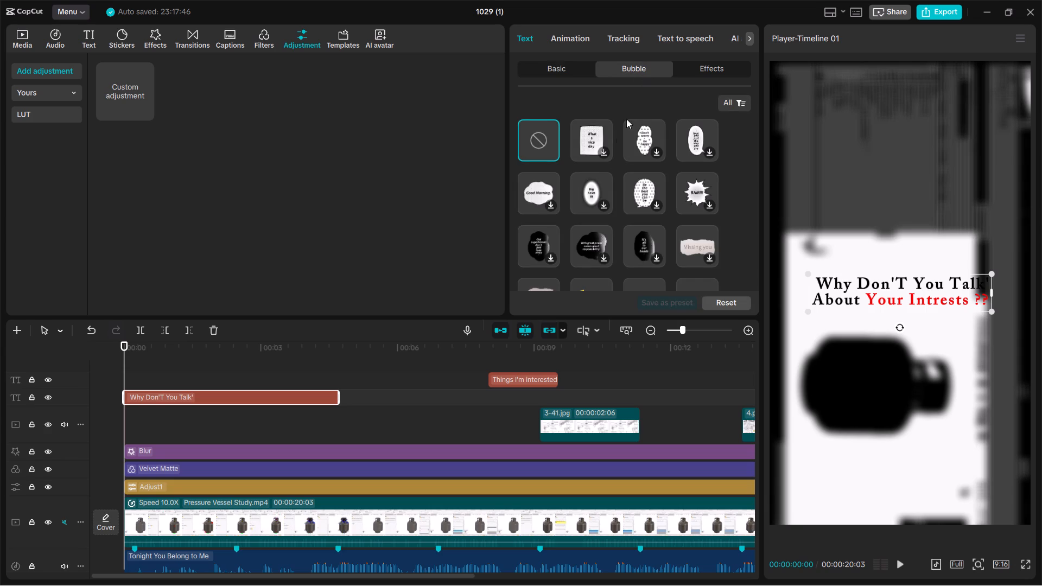
pyautogui.scroll(-3, 648, 231)
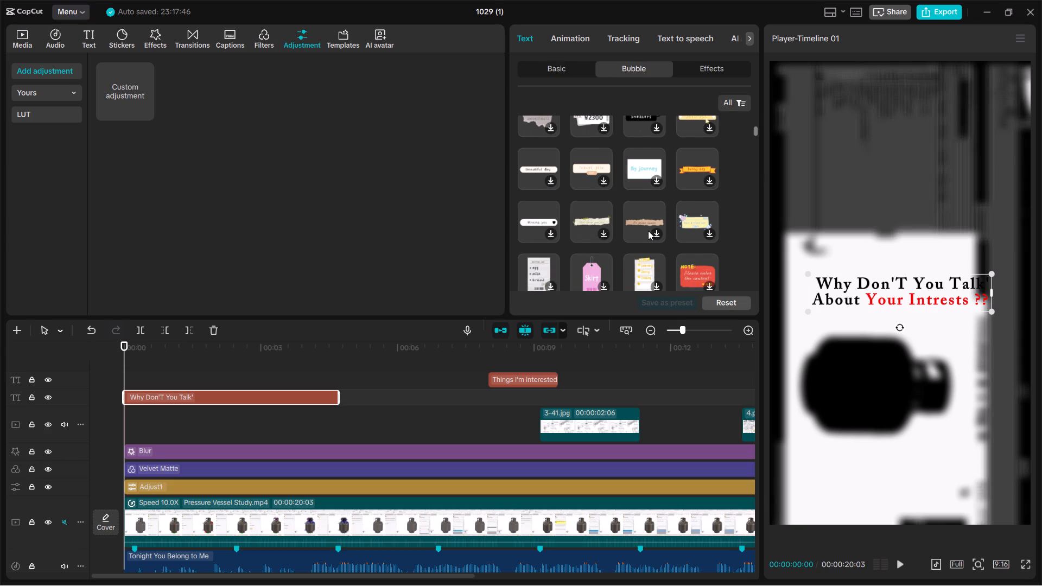
pyautogui.scroll(-6, 646, 228)
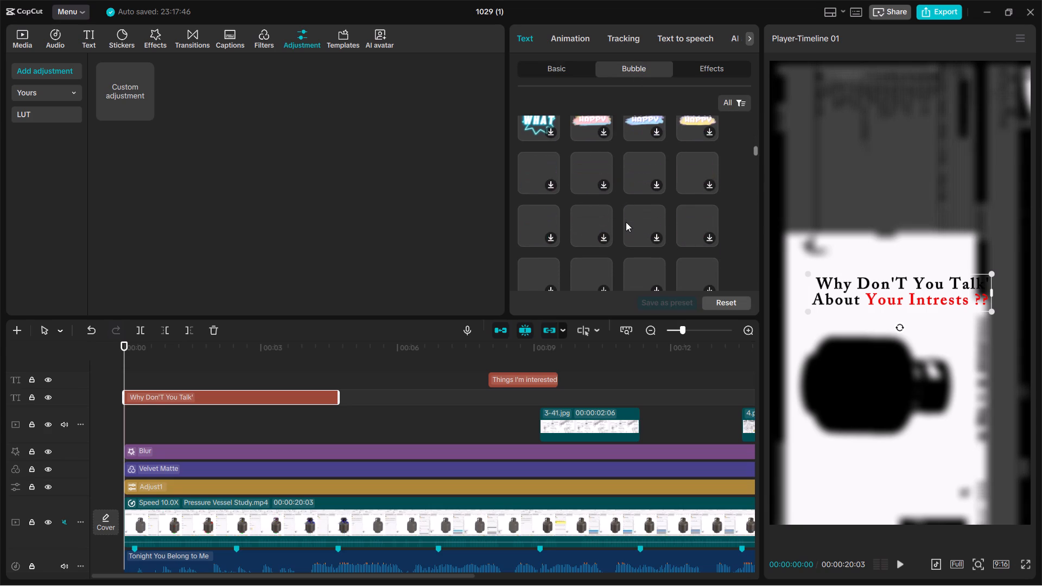
pyautogui.scroll(-2, 626, 222)
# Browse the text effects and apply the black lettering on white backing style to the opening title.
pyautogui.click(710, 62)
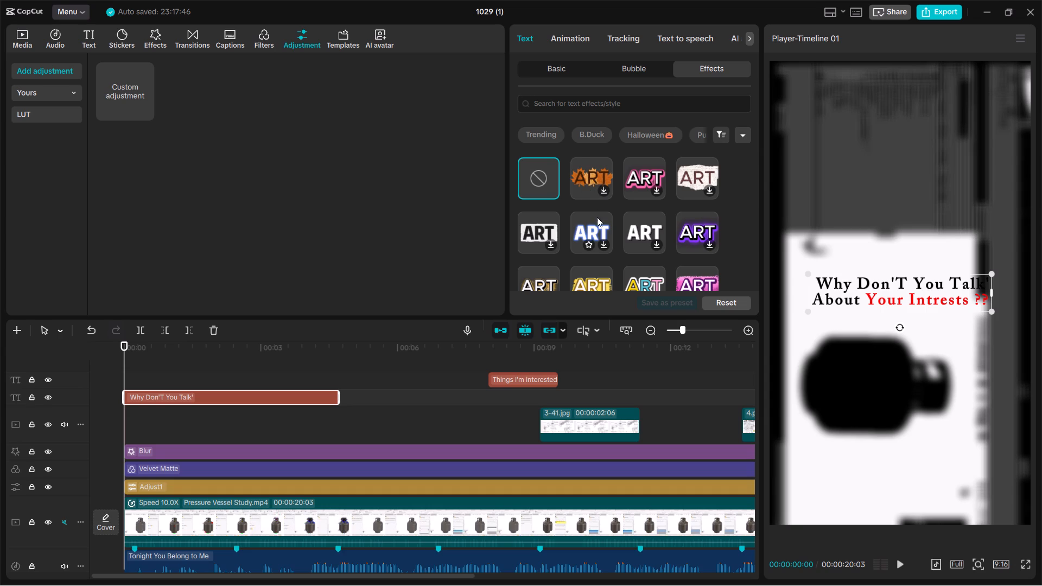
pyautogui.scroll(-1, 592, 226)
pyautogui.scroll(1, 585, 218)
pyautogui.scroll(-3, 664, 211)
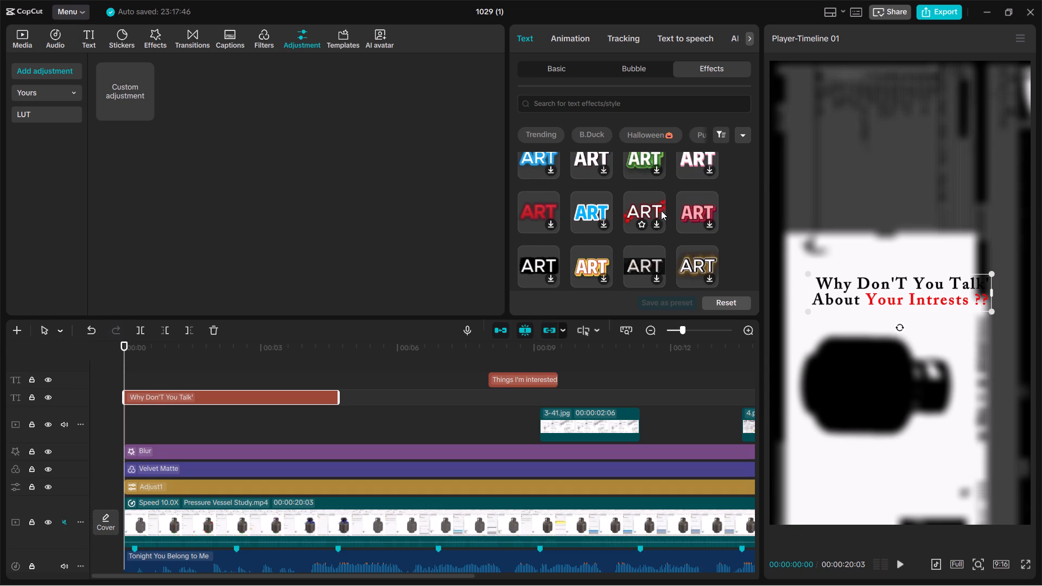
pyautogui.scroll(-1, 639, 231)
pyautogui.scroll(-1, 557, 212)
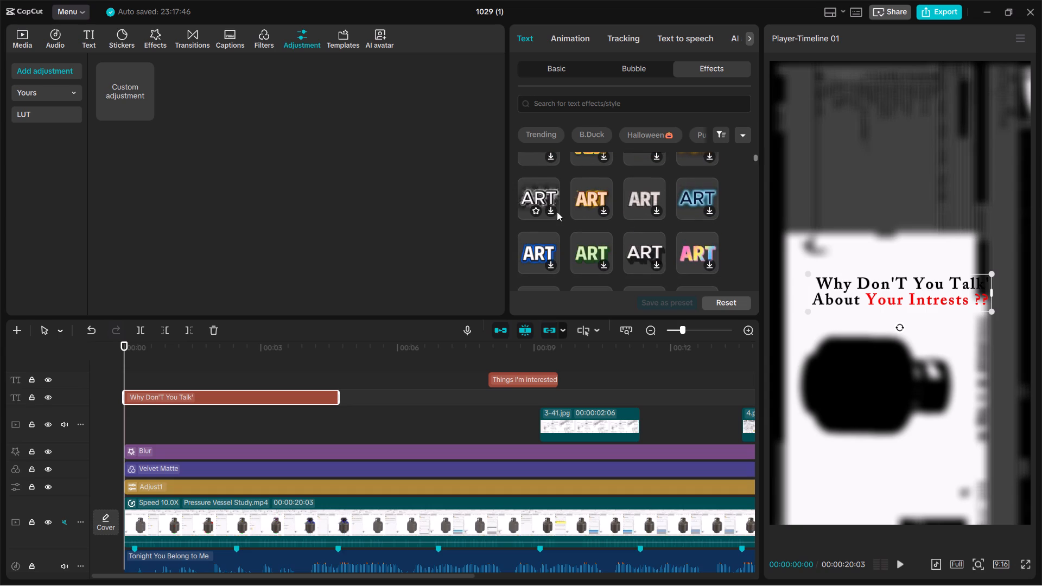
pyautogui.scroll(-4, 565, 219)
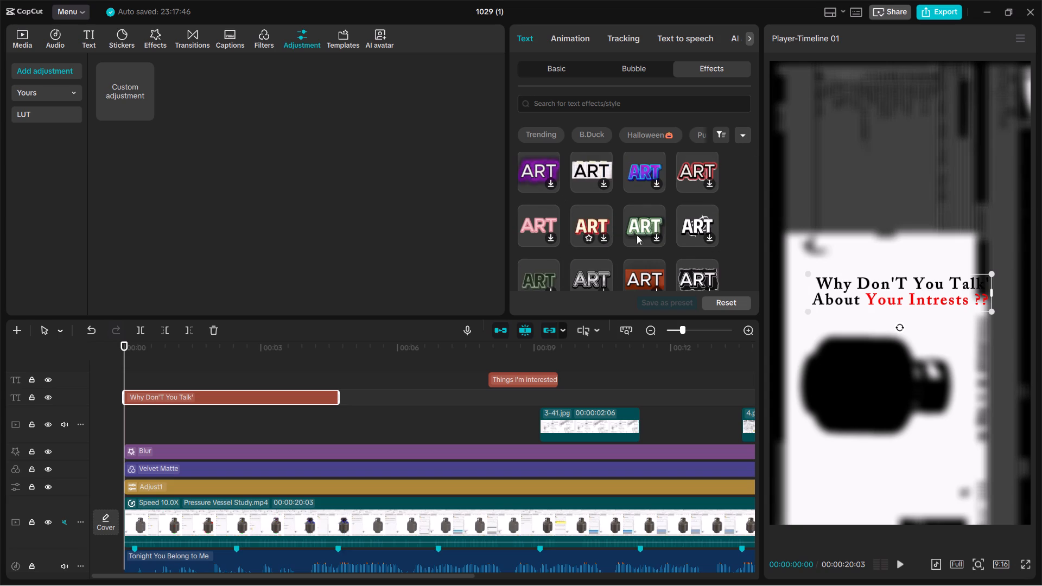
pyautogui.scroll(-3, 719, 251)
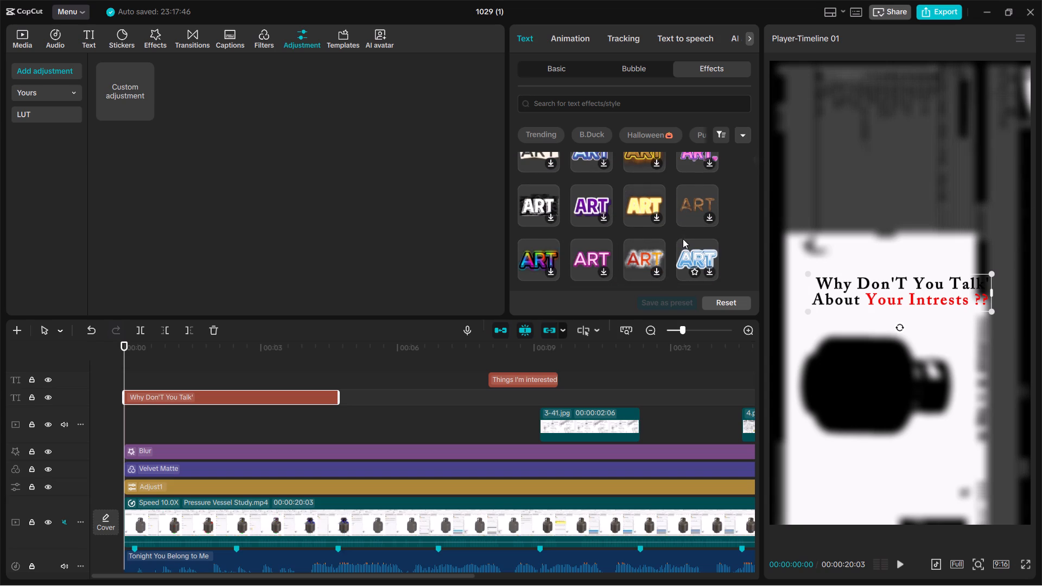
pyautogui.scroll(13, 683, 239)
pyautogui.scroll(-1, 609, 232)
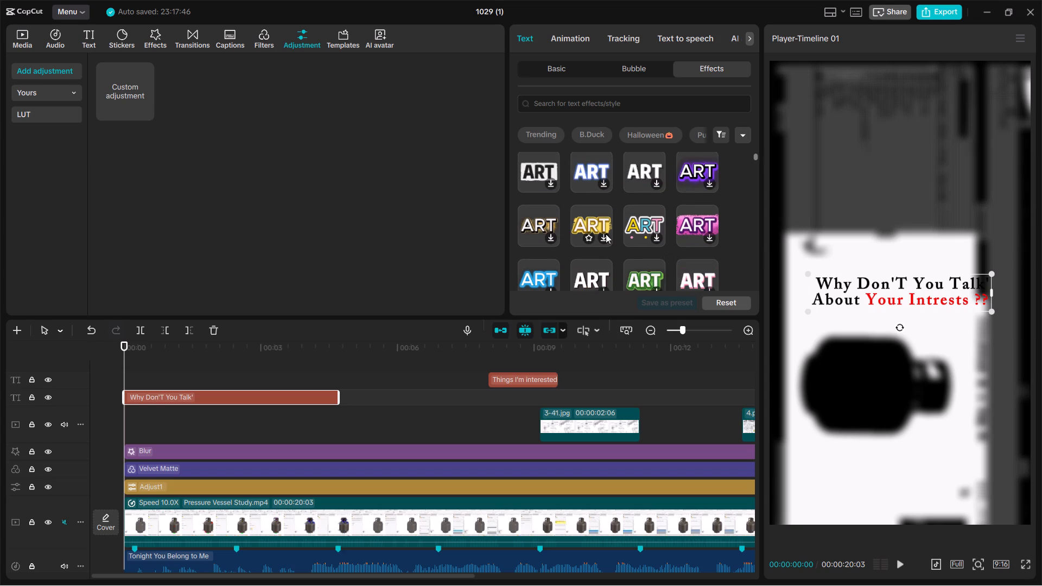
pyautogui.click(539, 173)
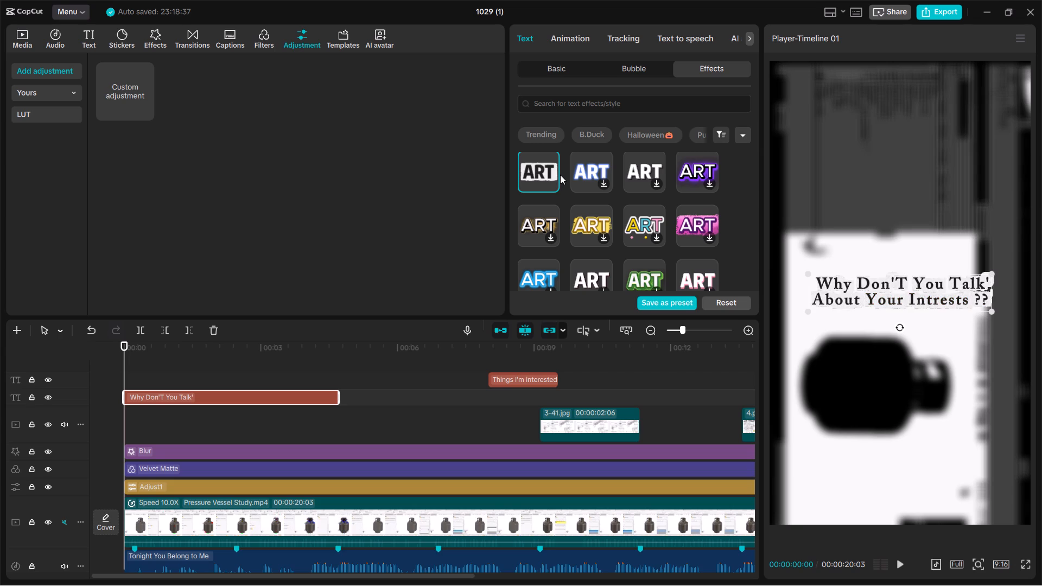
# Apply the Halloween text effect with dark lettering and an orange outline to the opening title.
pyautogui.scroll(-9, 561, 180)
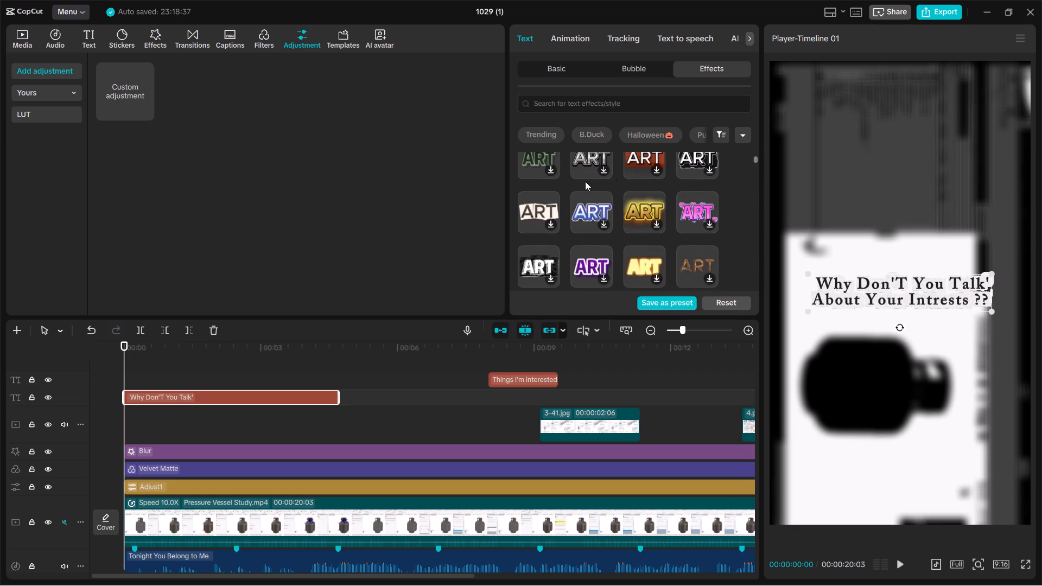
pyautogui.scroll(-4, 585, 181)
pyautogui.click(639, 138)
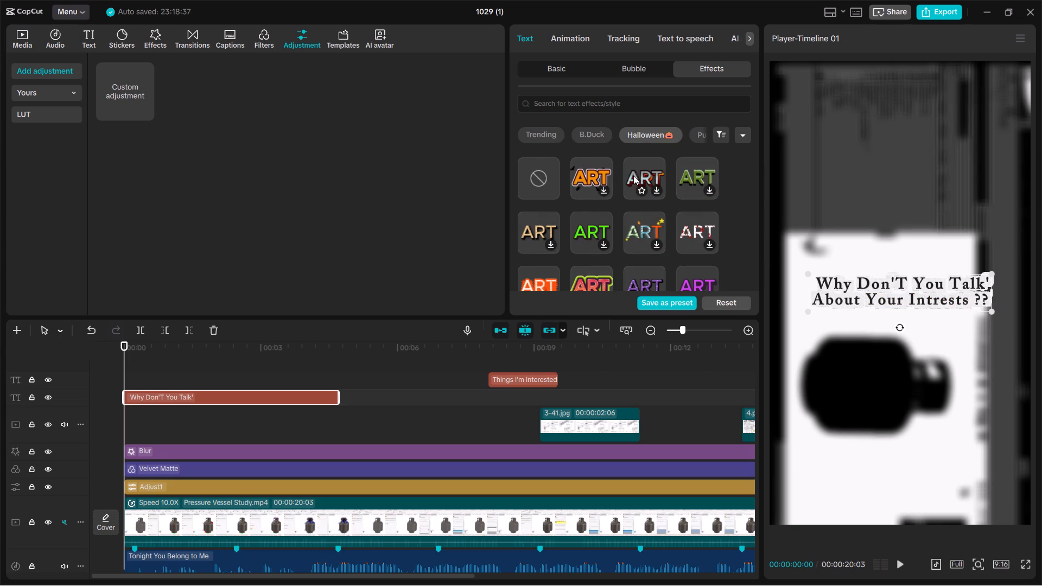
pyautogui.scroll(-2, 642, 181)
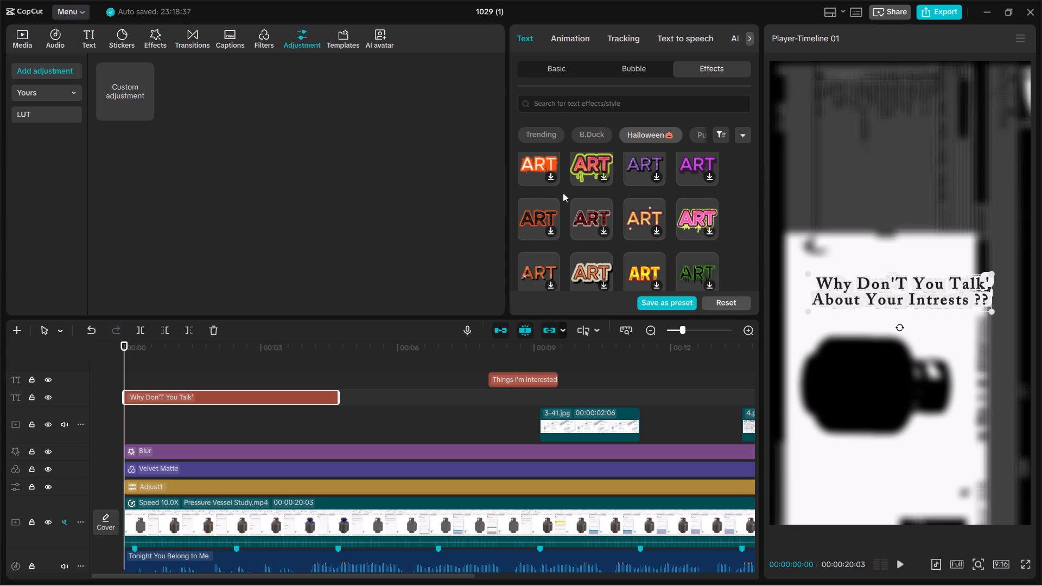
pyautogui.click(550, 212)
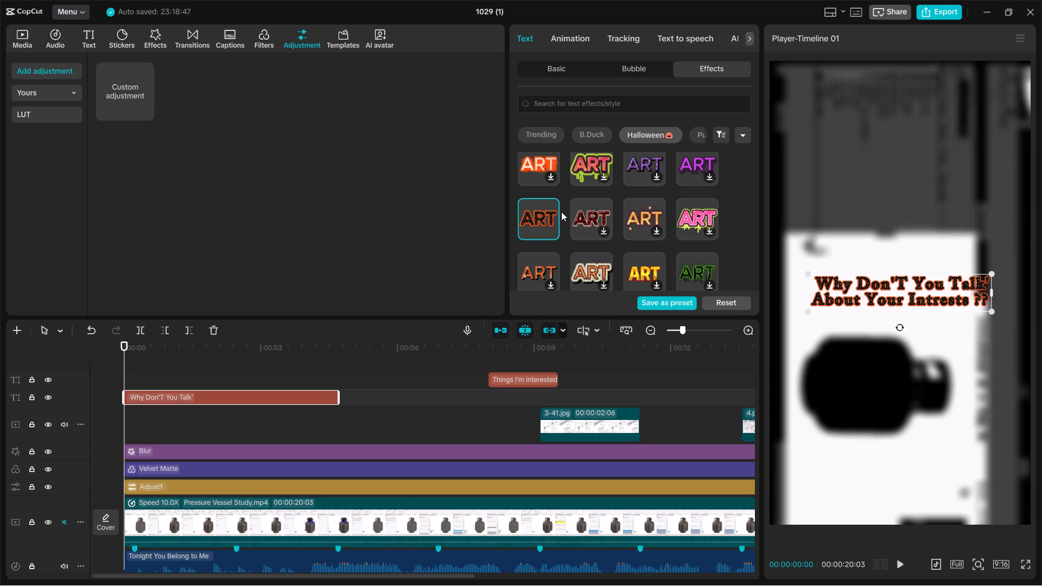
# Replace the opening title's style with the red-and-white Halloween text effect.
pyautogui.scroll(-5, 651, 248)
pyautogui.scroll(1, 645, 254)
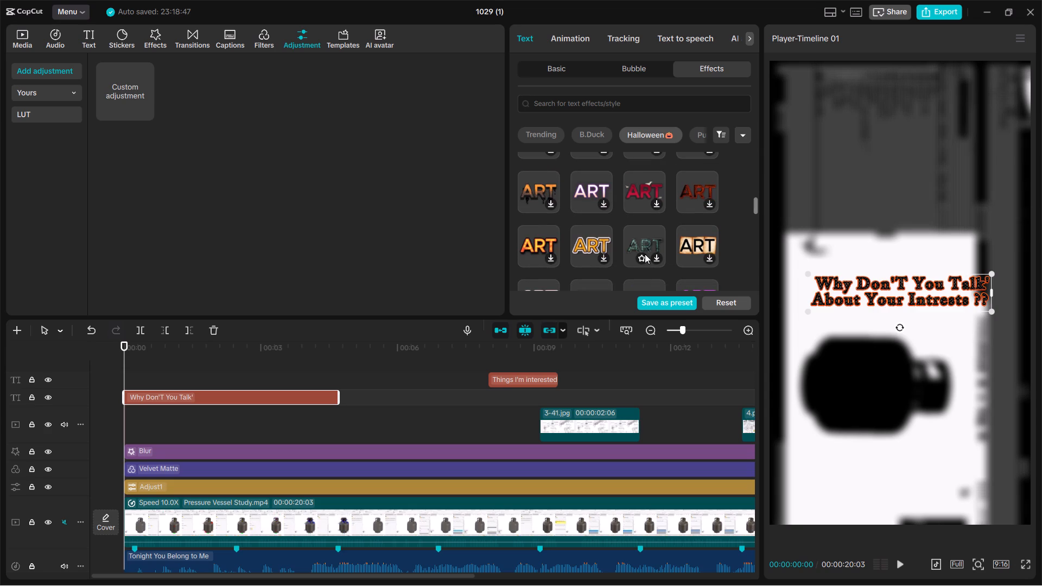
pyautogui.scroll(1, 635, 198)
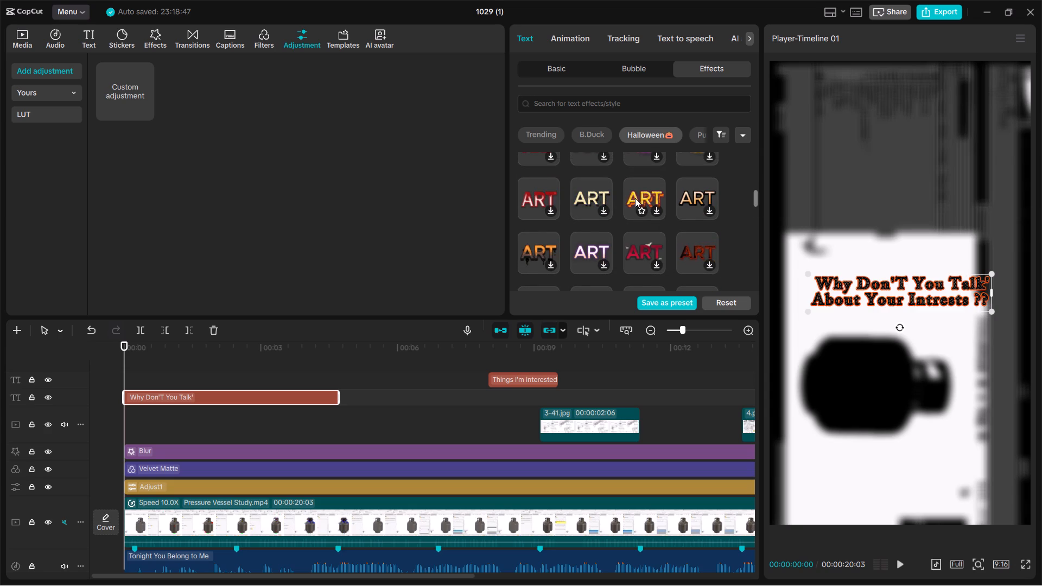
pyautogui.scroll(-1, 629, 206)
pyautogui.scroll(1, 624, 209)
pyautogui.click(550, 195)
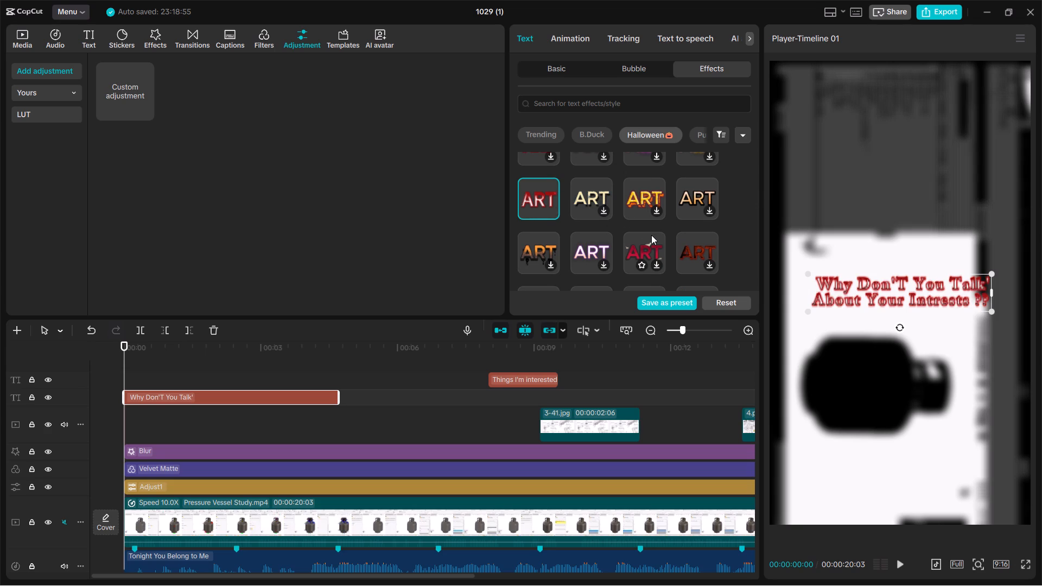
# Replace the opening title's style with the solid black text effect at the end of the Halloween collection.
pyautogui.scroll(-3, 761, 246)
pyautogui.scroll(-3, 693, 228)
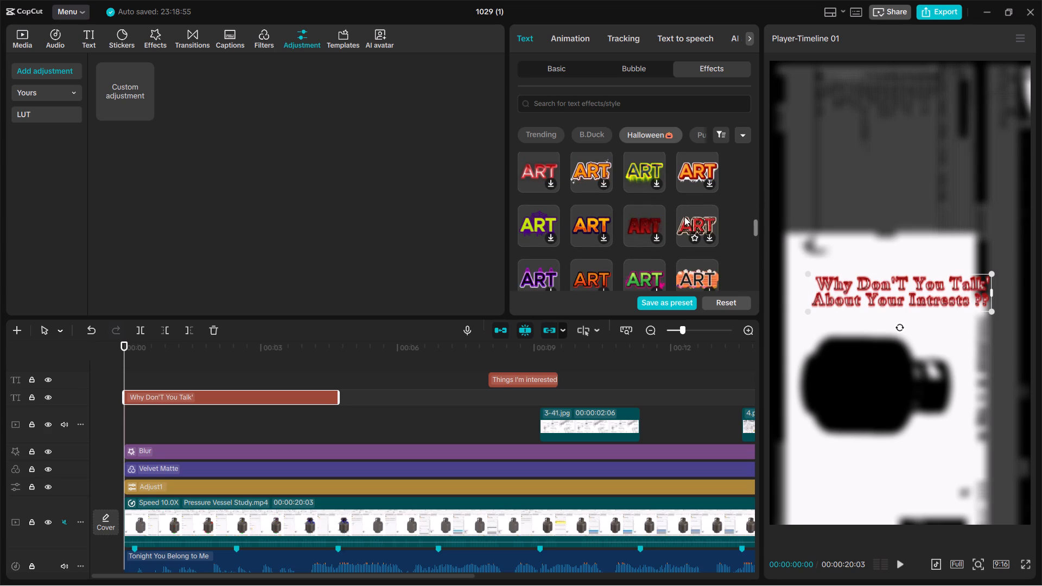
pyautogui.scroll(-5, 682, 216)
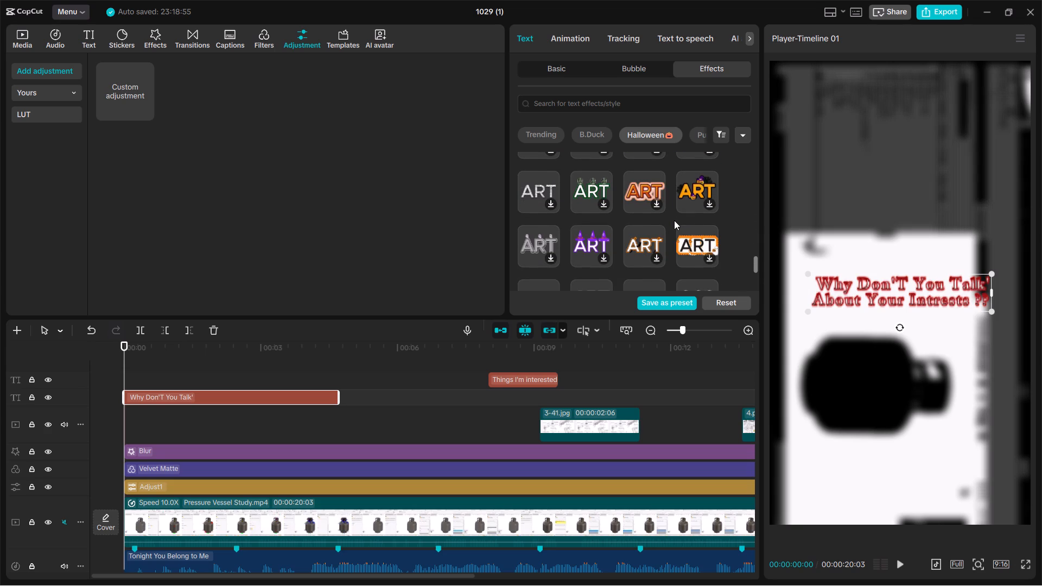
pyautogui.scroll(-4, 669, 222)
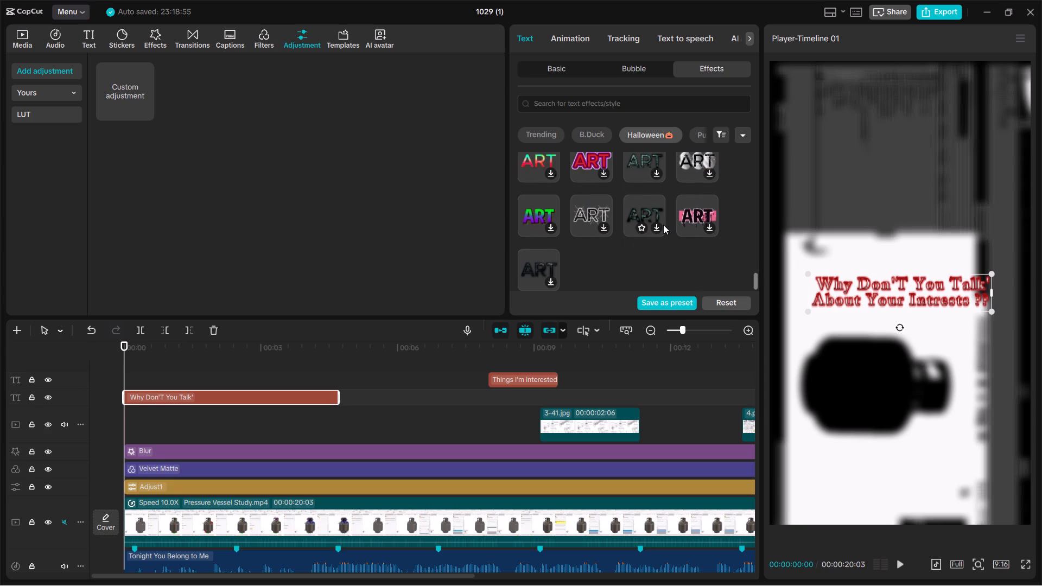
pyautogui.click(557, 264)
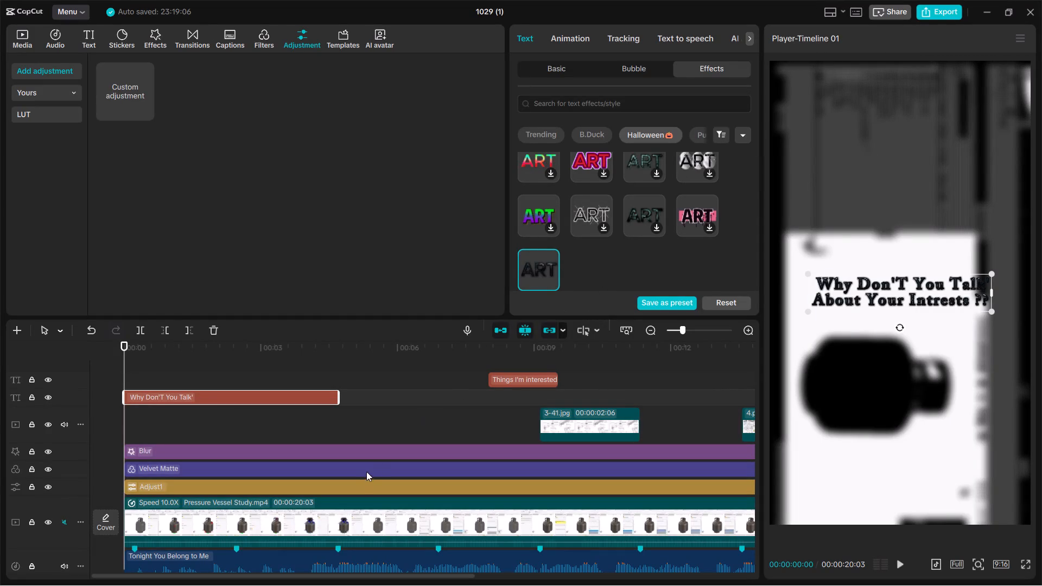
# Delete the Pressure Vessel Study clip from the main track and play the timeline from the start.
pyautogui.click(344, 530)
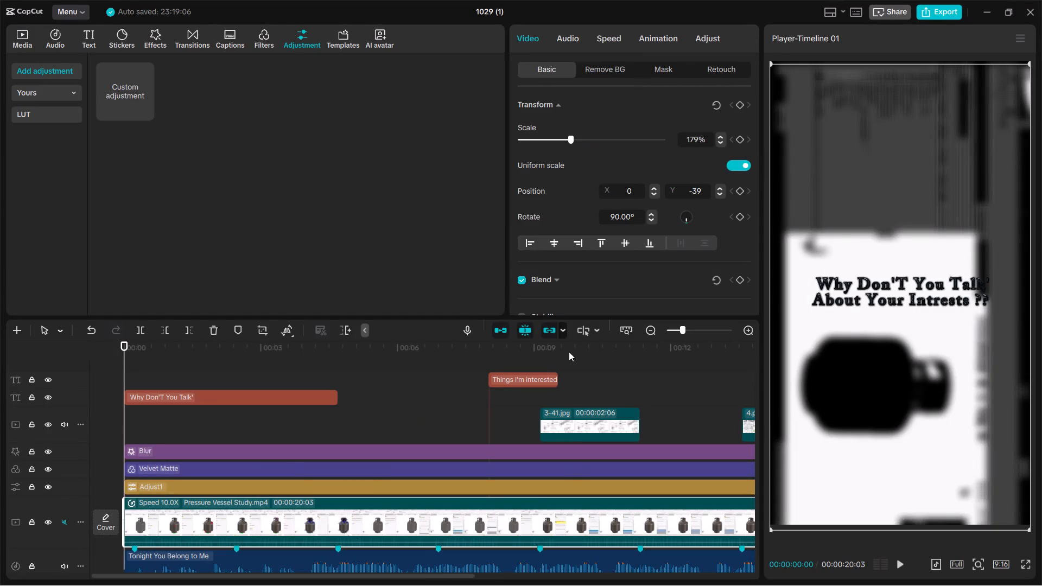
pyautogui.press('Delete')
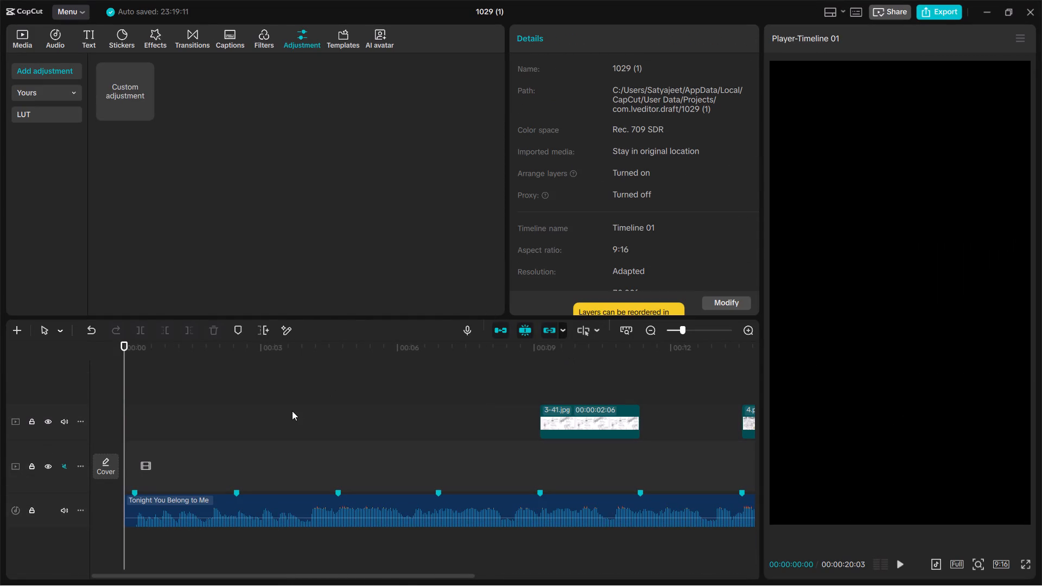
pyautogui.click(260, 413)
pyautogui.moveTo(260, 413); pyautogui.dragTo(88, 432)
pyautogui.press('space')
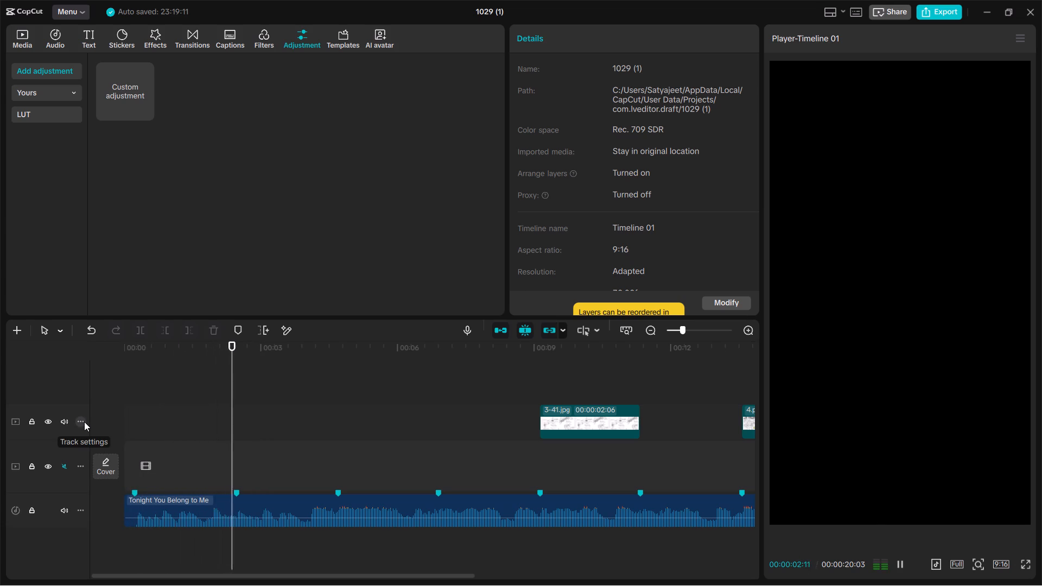
# Undo the clip deletion, title effects, adjustment layer, Blur extension and title retiming, back to the short Blur and two short titles at the start.
pyautogui.hotkey('ctrl', 'z')
pyautogui.hotkey('ctrl', 'z')
pyautogui.hotkey('ctrl', 'z')
pyautogui.hotkey('ctrl', 'z')
pyautogui.hotkey('ctrl', 'z')
pyautogui.hotkey('ctrl', 'z')
pyautogui.hotkey('ctrl', 'z')
pyautogui.hotkey('ctrl', 'z')
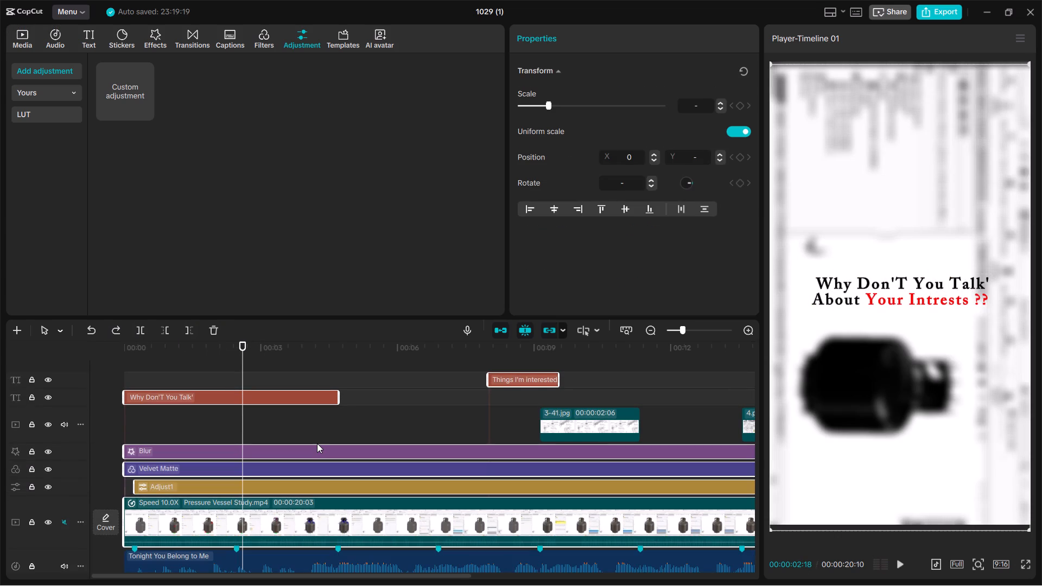
pyautogui.hotkey('ctrl', 'z')
pyautogui.hotkey('ctrl', 'z')
pyautogui.hotkey('ctrl', 'z')
pyautogui.hotkey('ctrl', 'z')
pyautogui.hotkey('ctrl', 'z')
pyautogui.hotkey('ctrl', 'z')
pyautogui.hotkey('ctrl', 'z')
pyautogui.hotkey('ctrl', 'z')
pyautogui.hotkey('ctrl', 'z')
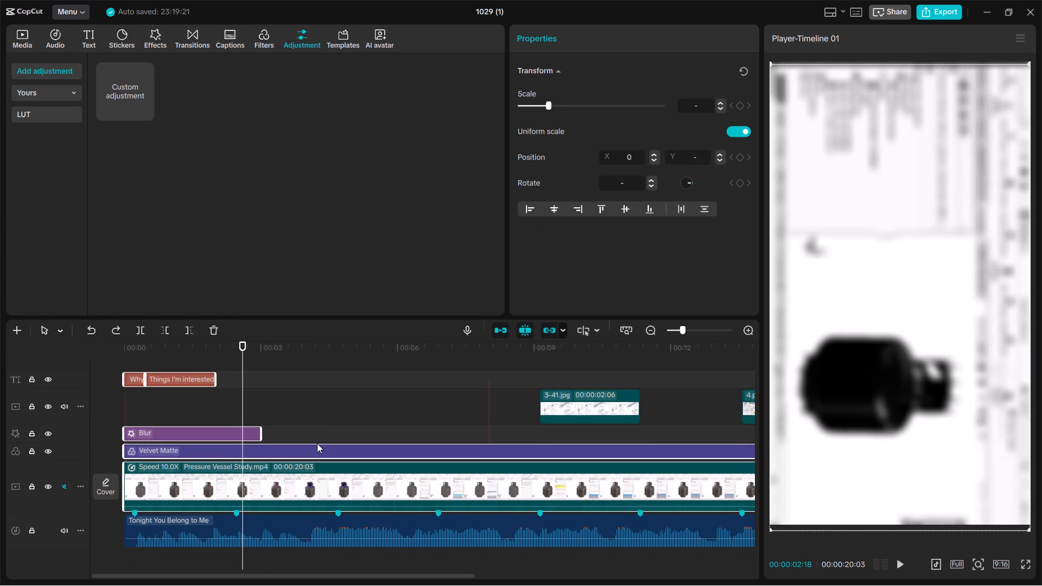
# Undo the Blur effect and the Velvet Matte and Noir Flash filters applied over the Pressure Vessel Study clip.
pyautogui.hotkey('ctrl', 'z')
pyautogui.hotkey('ctrl', 'z')
pyautogui.hotkey('ctrl', 'z')
pyautogui.hotkey('ctrl', 'z')
pyautogui.hotkey('ctrl', 'z')
pyautogui.hotkey('ctrl', 'z')
pyautogui.hotkey('ctrl', 'z')
pyautogui.hotkey('ctrl', 'z')
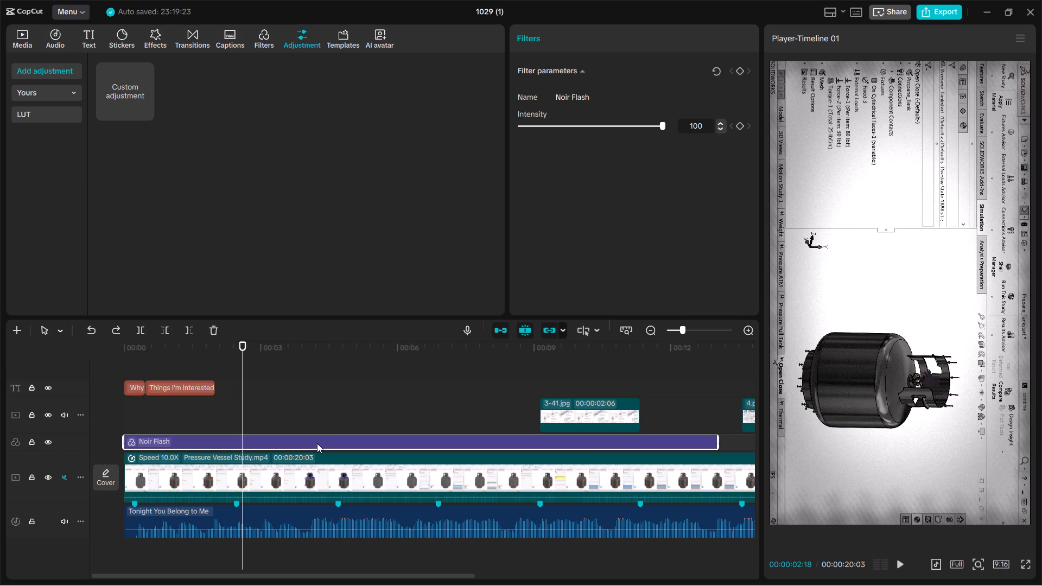
pyautogui.hotkey('ctrl', 'z')
pyautogui.hotkey('ctrl', 'z')
pyautogui.hotkey('ctrl', 'z')
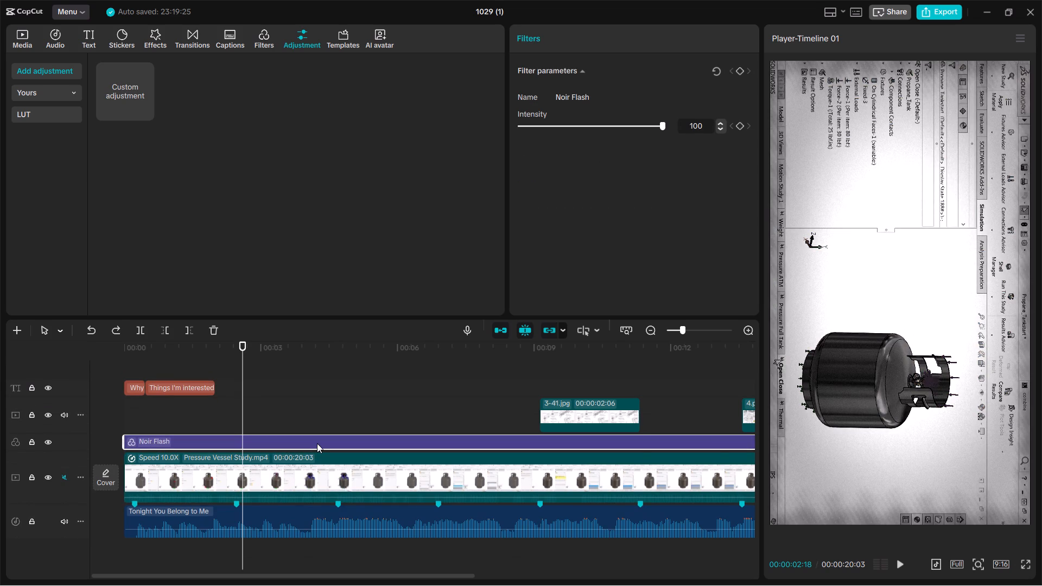
pyautogui.hotkey('ctrl', 'z')
pyautogui.hotkey('ctrl', 'z')
pyautogui.hotkey('ctrl', 'z')
pyautogui.hotkey('ctrl', 'z')
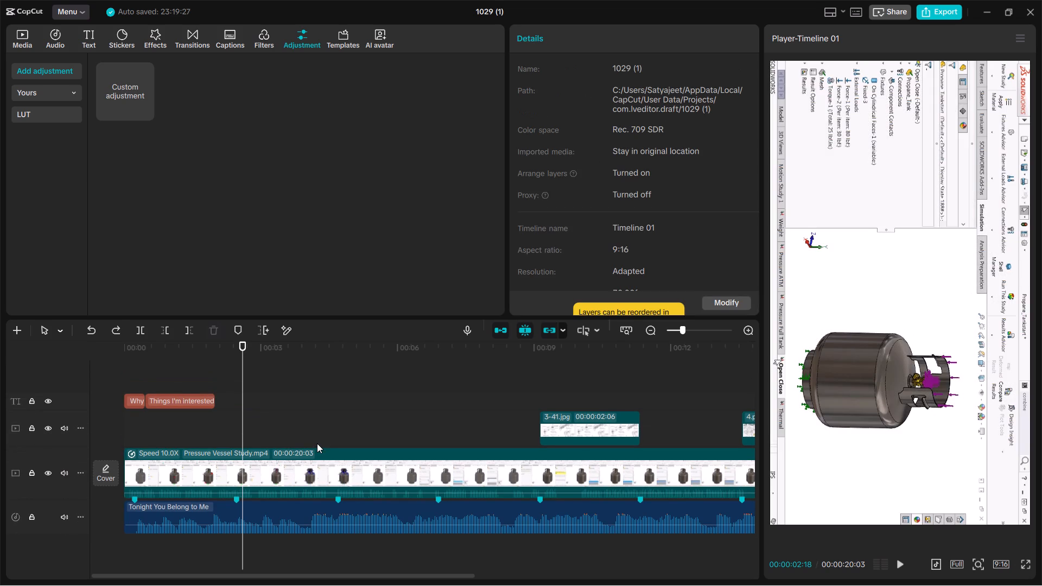
# Undo further, back to the 5.8-inch canvas with an empty main track and both titles long, before the Pressure Vessel Study clip was added.
pyautogui.hotkey('ctrl', 'z')
pyautogui.hotkey('ctrl', 'z')
pyautogui.hotkey('ctrl', 'z')
pyautogui.hotkey('ctrl', 'z')
pyautogui.hotkey('ctrl', 'z')
pyautogui.hotkey('ctrl', 'z')
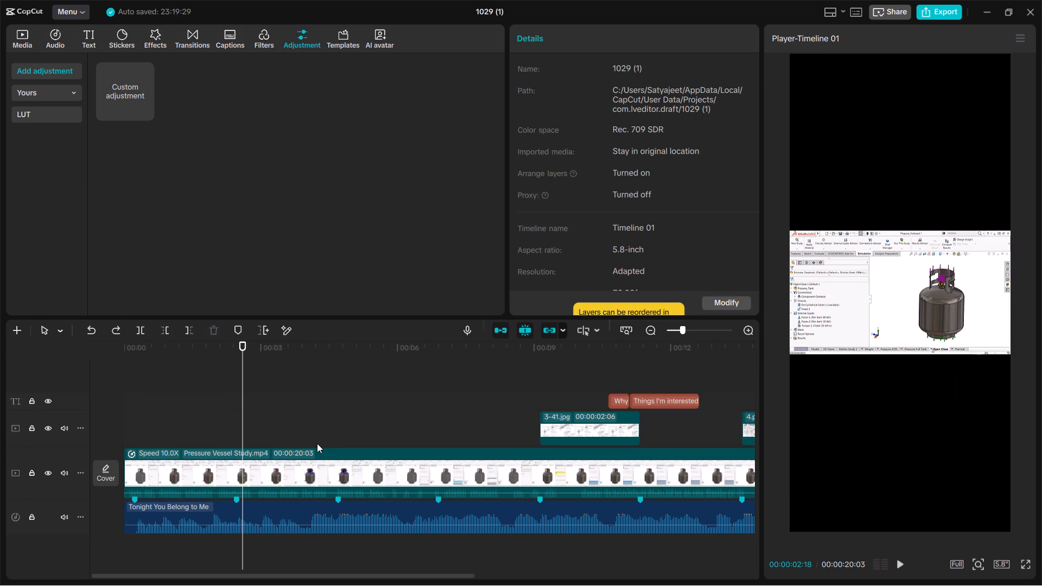
pyautogui.hotkey('ctrl', 'z')
pyautogui.hotkey('ctrl', 'z')
pyautogui.hotkey('ctrl', 'z')
pyautogui.hotkey('ctrl', 'z')
pyautogui.hotkey('ctrl', 'z')
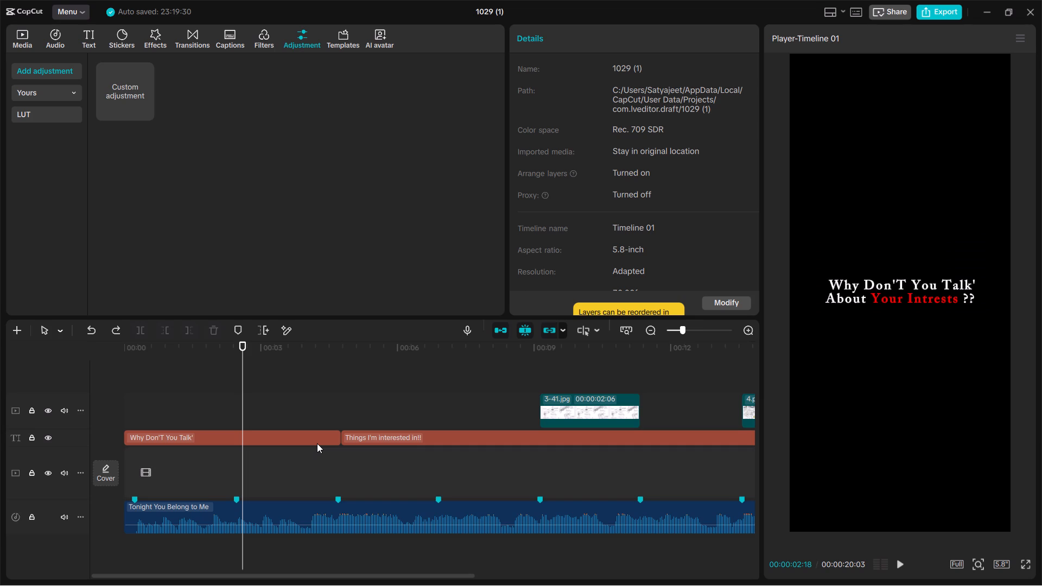
# Play the timeline from the start to review the opening title with the music.
pyautogui.moveTo(248, 400); pyautogui.dragTo(173, 415)
pyautogui.moveTo(244, 375); pyautogui.dragTo(83, 431)
pyautogui.press('space')
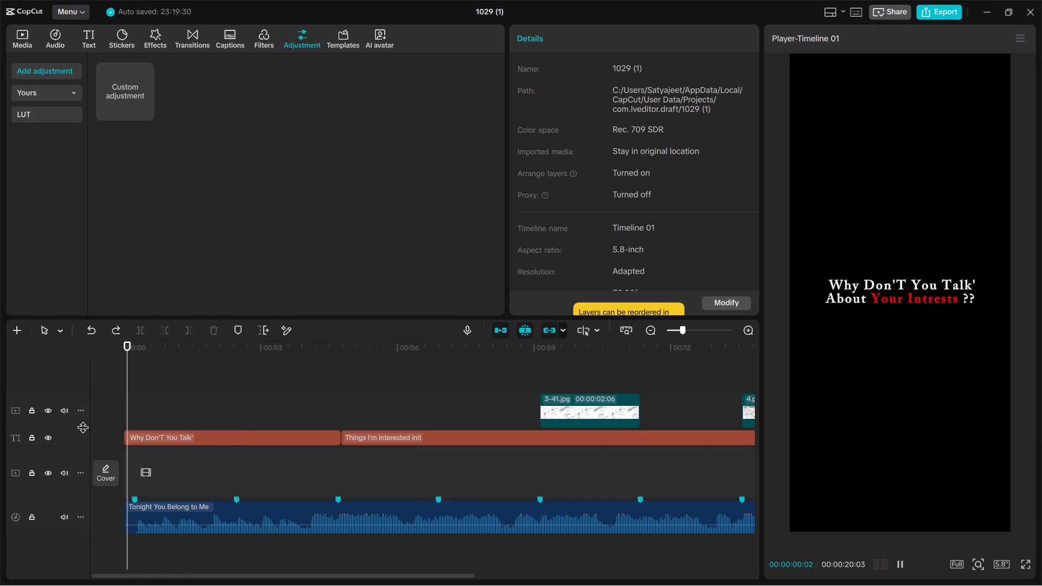
pyautogui.press('space')
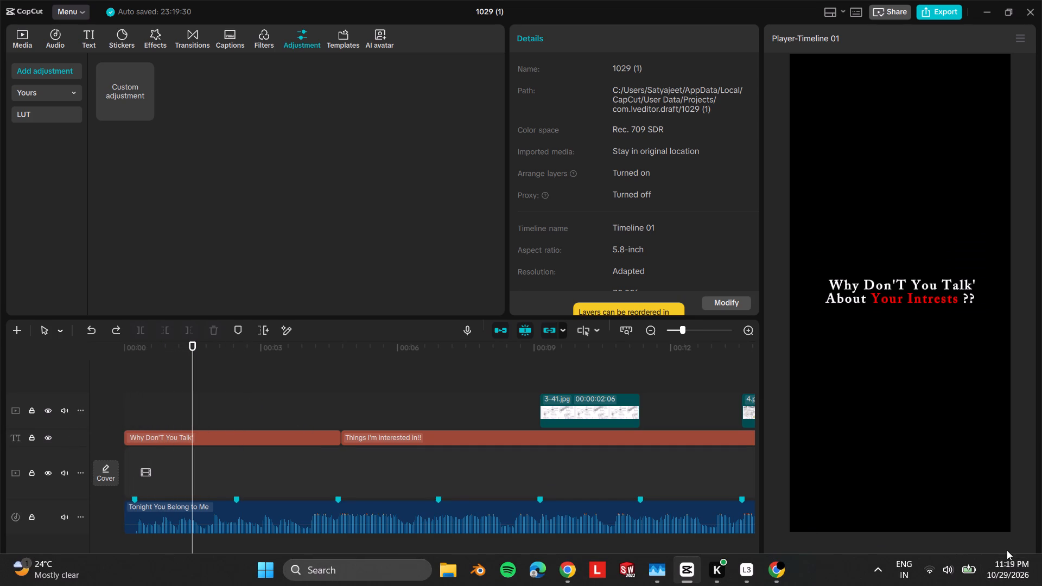
pyautogui.press('space')
# Set the project's aspect ratio to 9:16.
pyautogui.click(1000, 564)
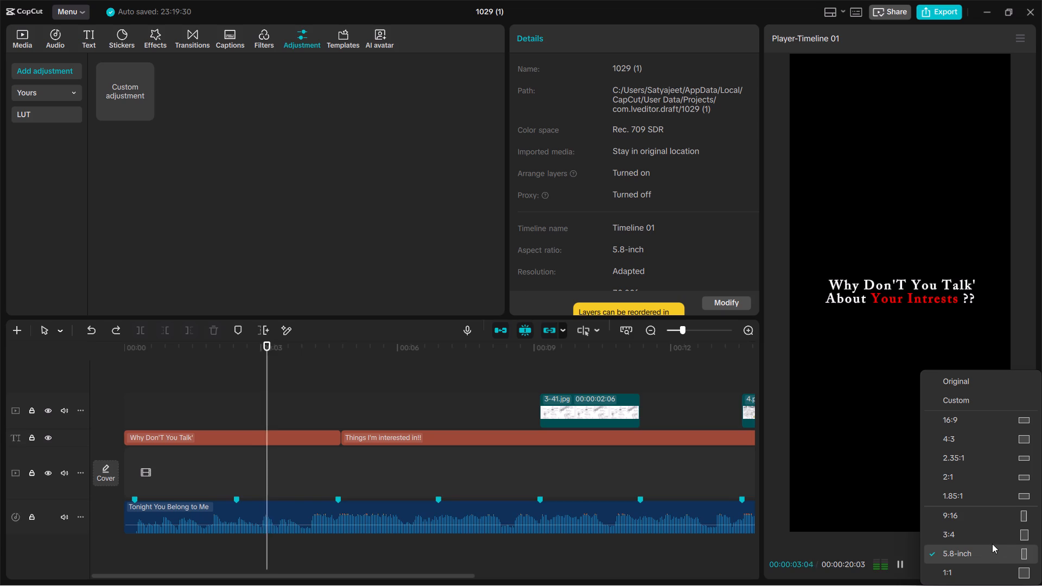
pyautogui.click(985, 516)
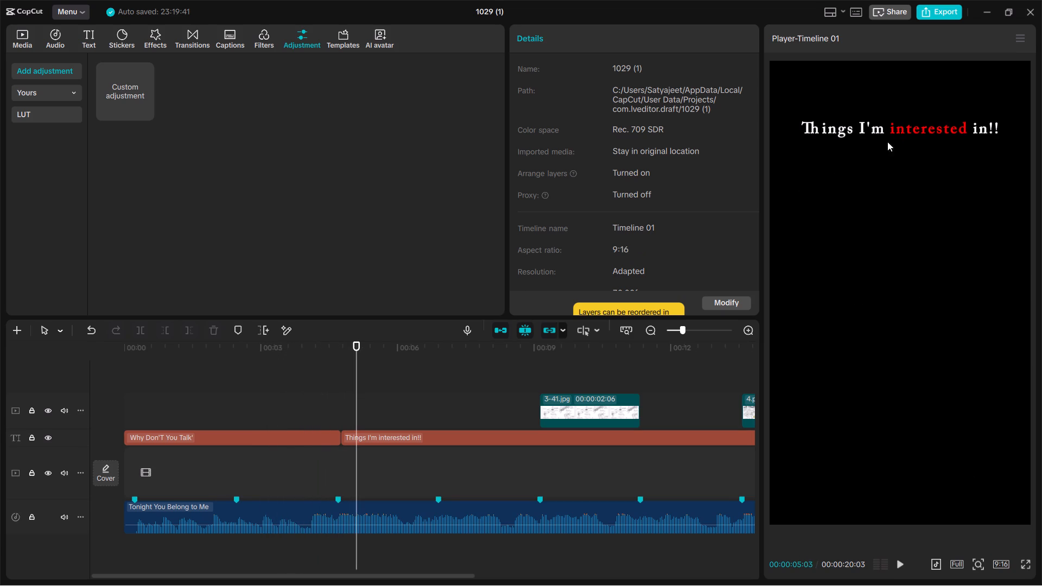
# Review the second title and the 3-41.jpg and 4.png drawings in the preview, and return to the timeline start.
pyautogui.press('space')
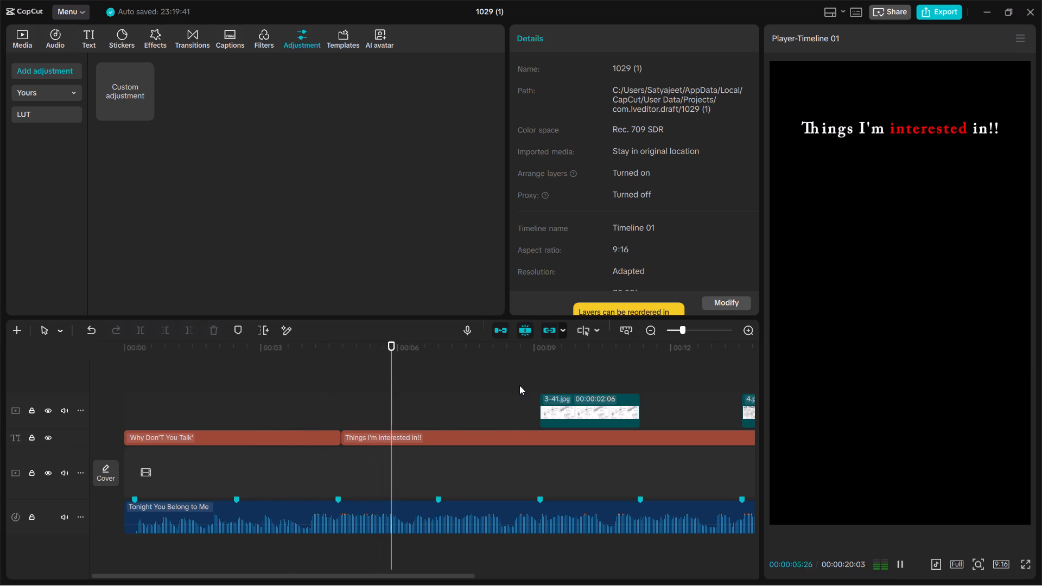
pyautogui.click(519, 385)
pyautogui.moveTo(518, 379); pyautogui.dragTo(581, 387)
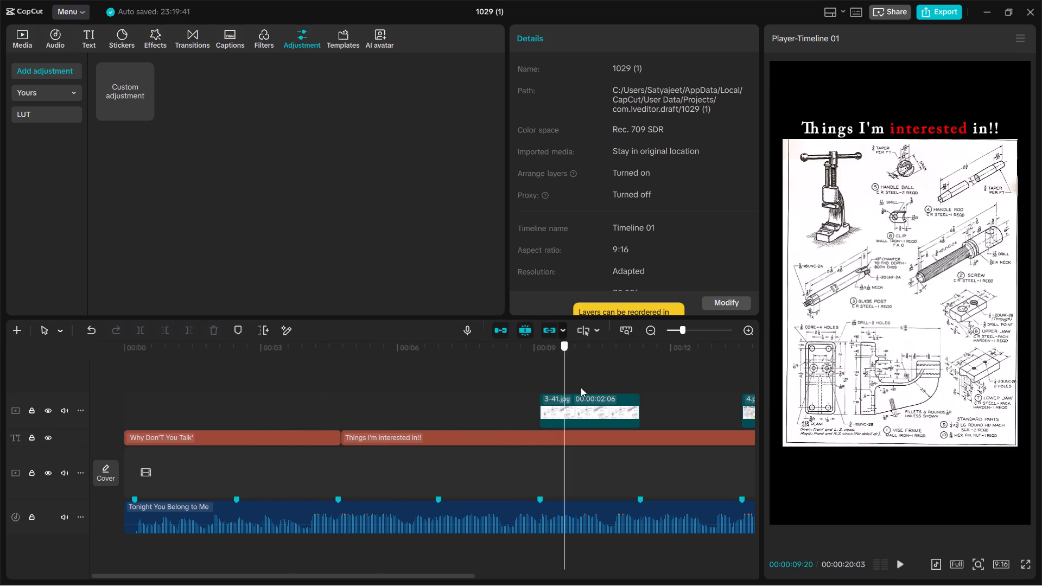
pyautogui.moveTo(581, 387); pyautogui.dragTo(744, 426)
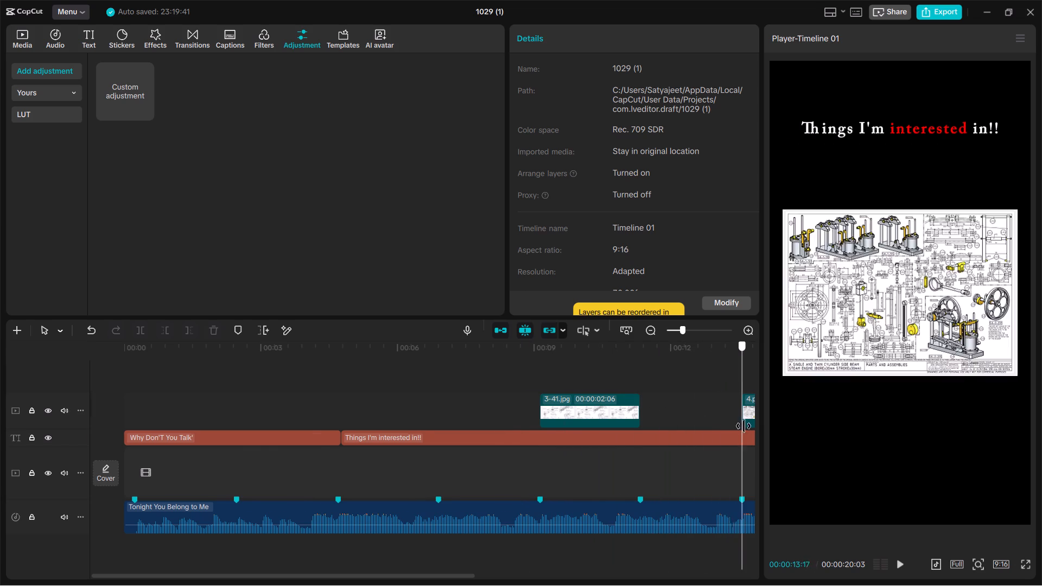
pyautogui.moveTo(744, 426); pyautogui.dragTo(0, 396)
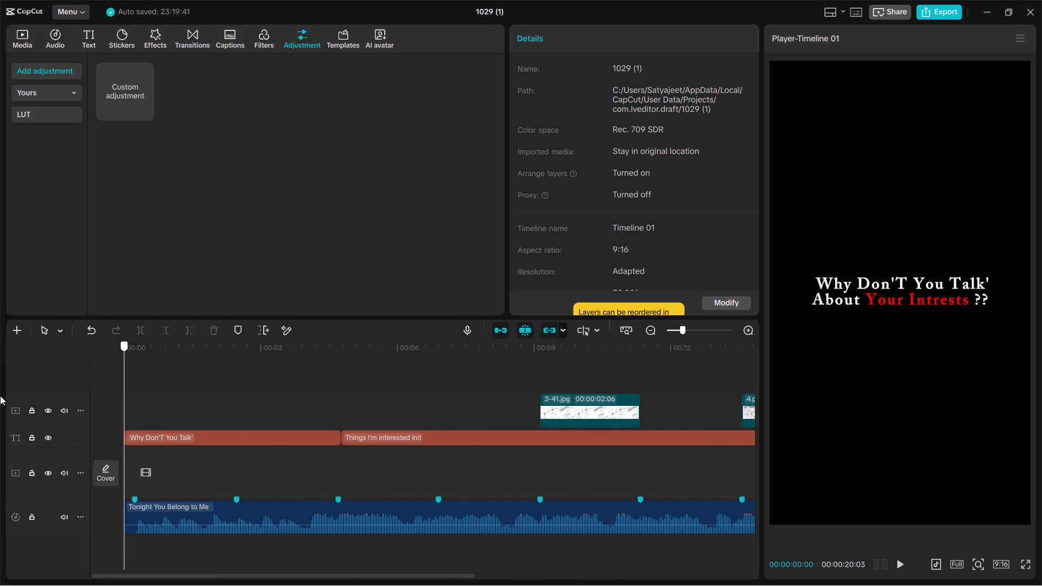
pyautogui.moveTo(0, 396); pyautogui.dragTo(1, 360)
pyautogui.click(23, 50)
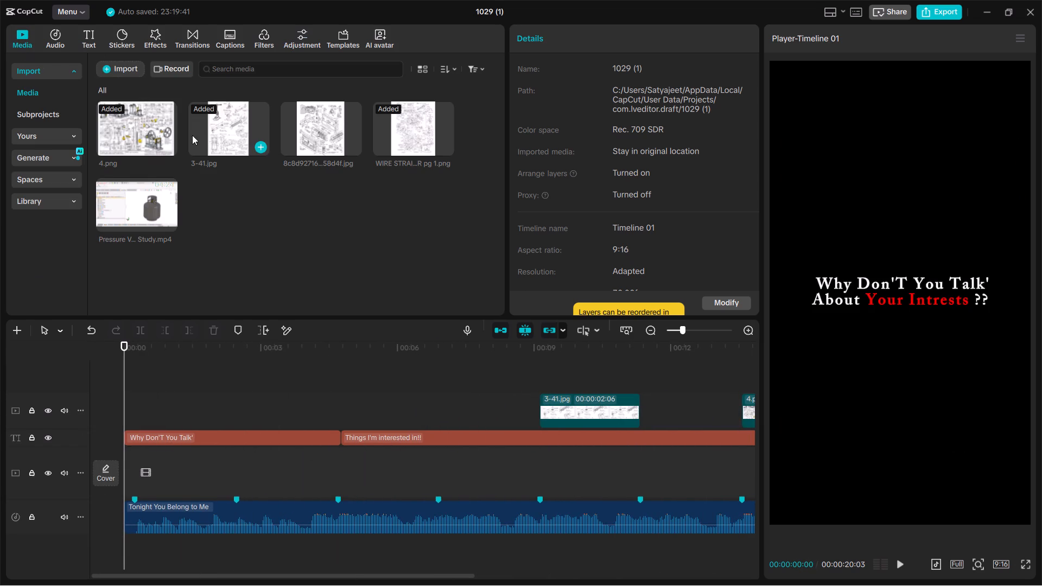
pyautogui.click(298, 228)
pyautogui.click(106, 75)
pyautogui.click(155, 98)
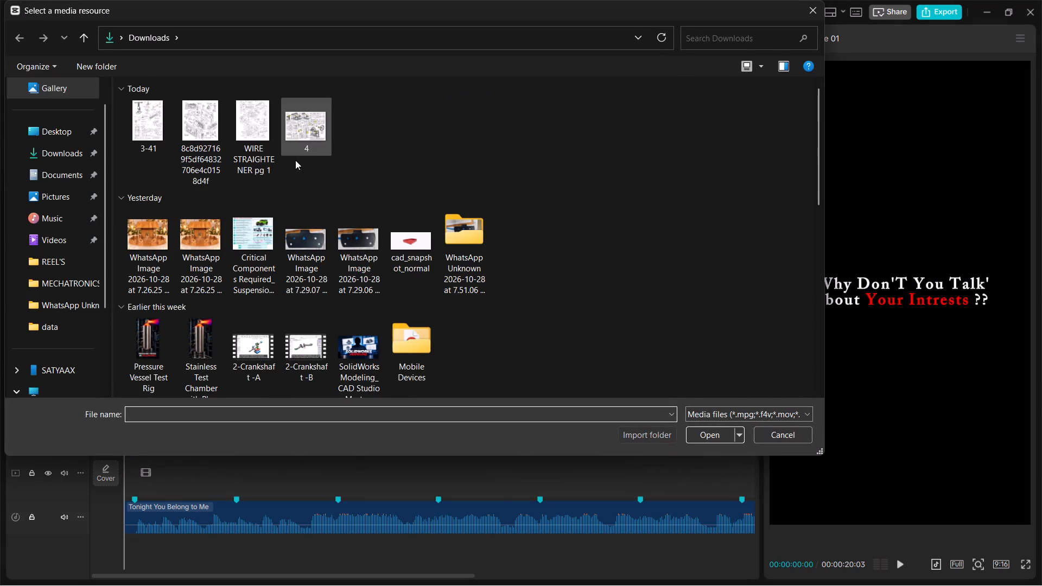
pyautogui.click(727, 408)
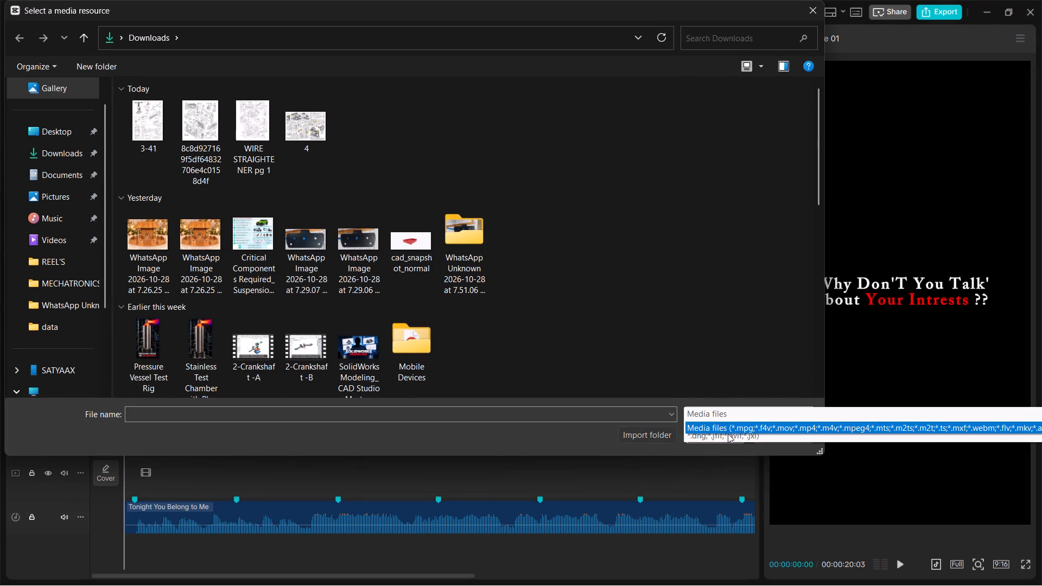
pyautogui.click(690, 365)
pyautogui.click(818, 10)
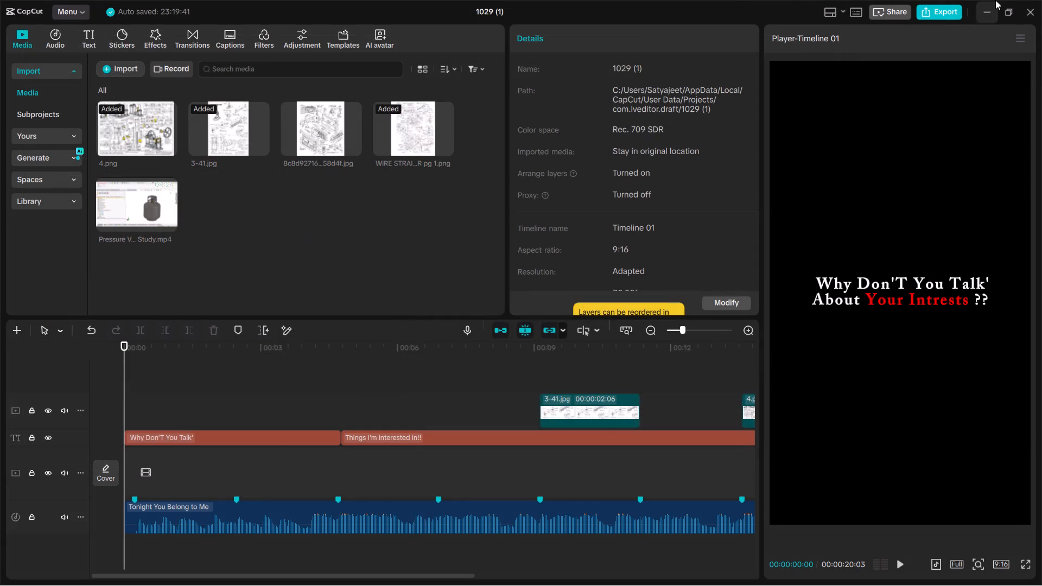